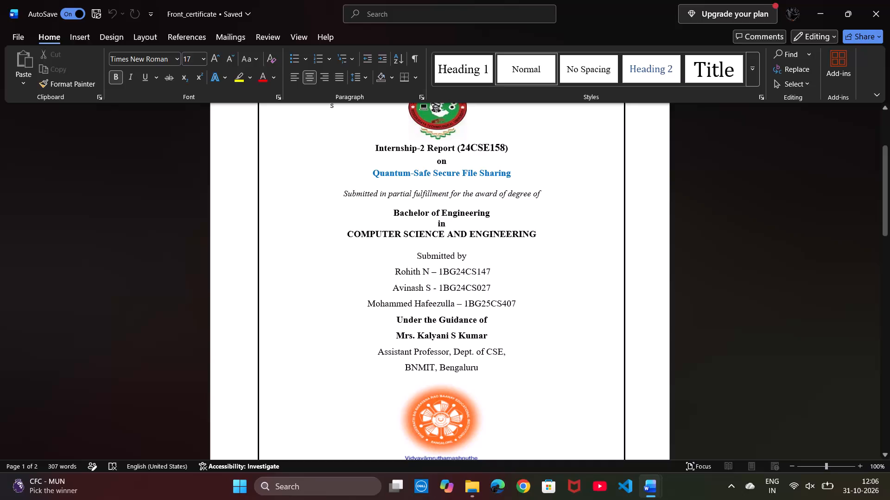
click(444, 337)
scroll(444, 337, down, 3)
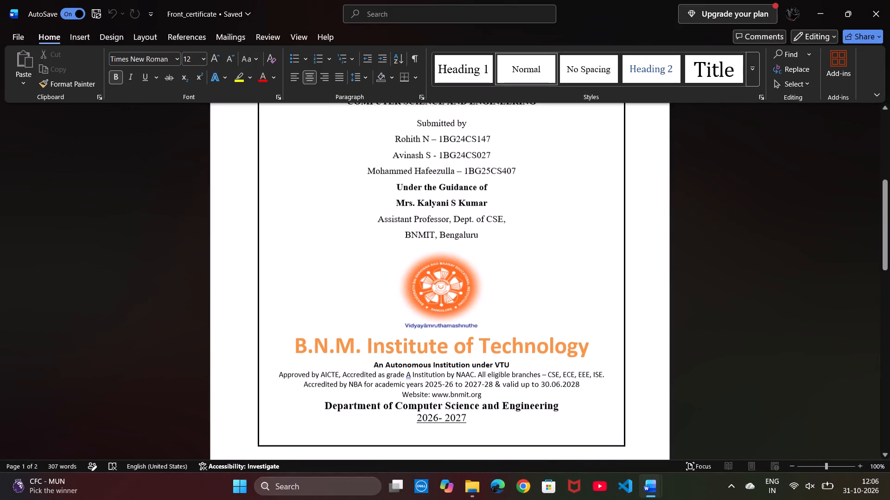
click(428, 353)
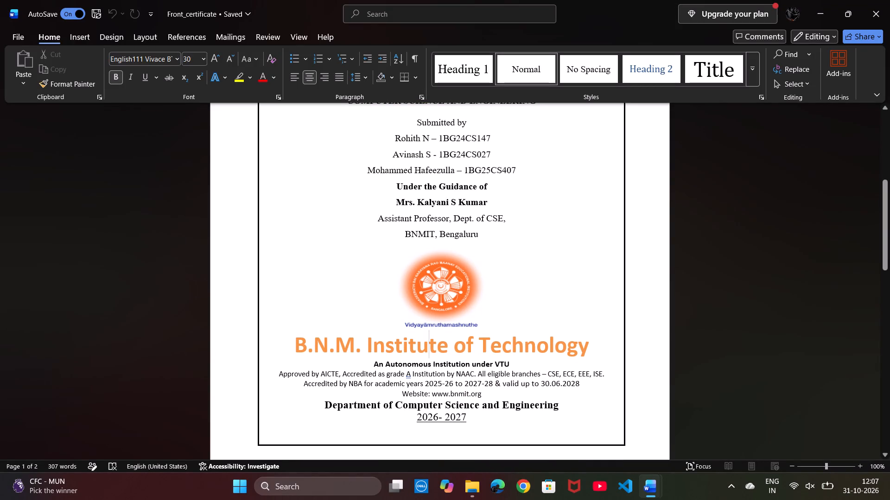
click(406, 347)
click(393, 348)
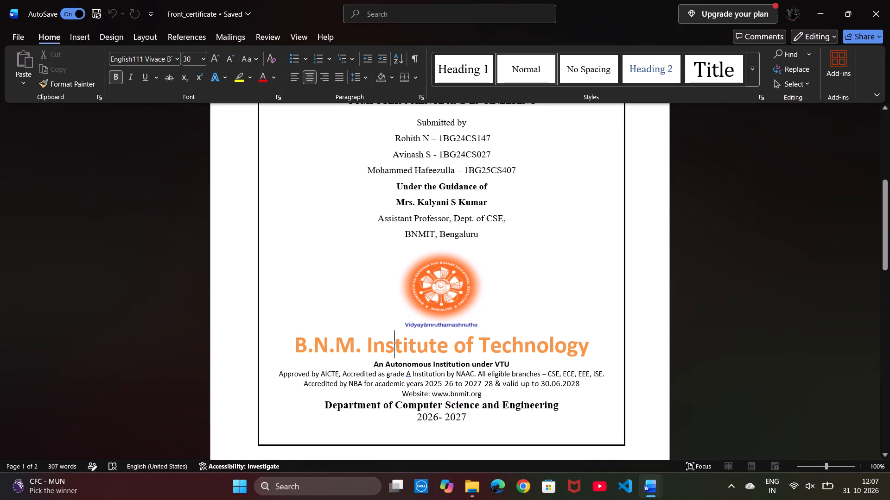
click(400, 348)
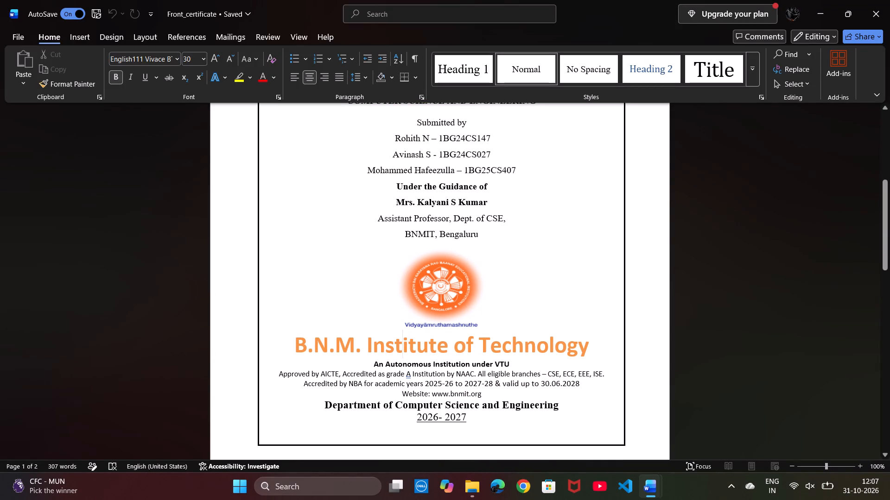
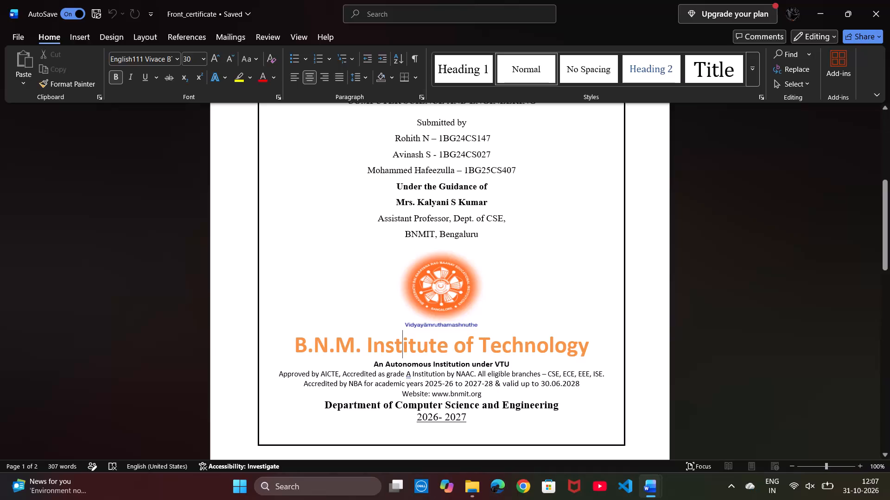
Set the font size of the entire body paragraph under the CERTIFICATE heading on the second page to 12.
click(460, 350)
scroll(432, 366, down, 4)
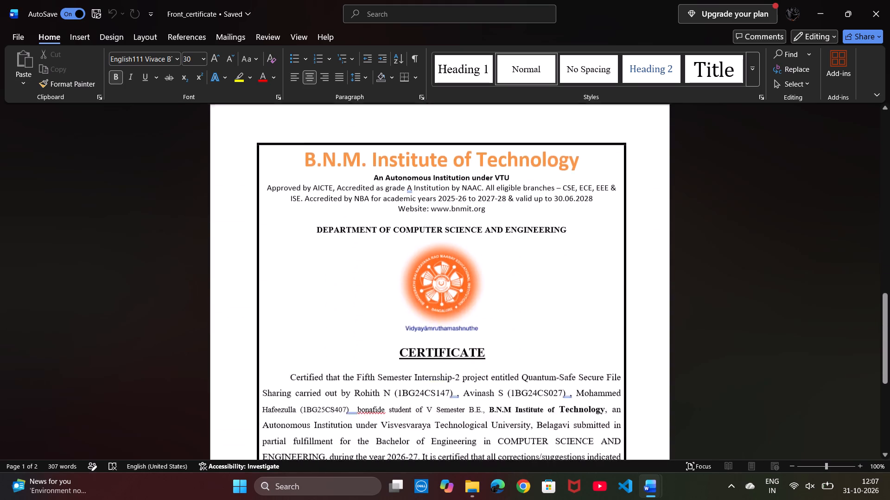
scroll(432, 366, down, 2)
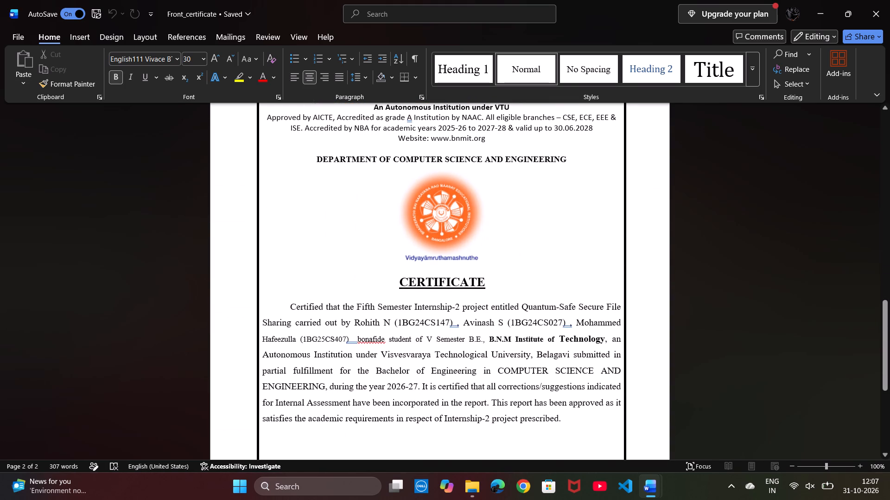
scroll(432, 366, down, 3)
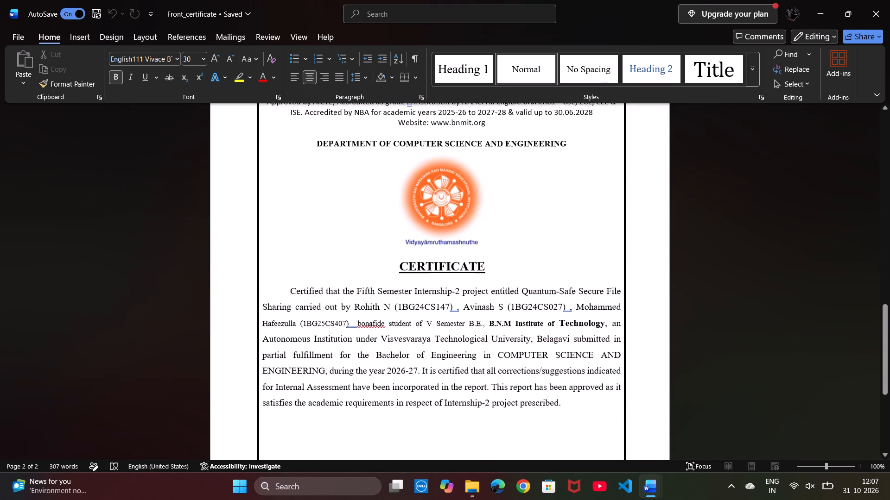
scroll(432, 366, down, 2)
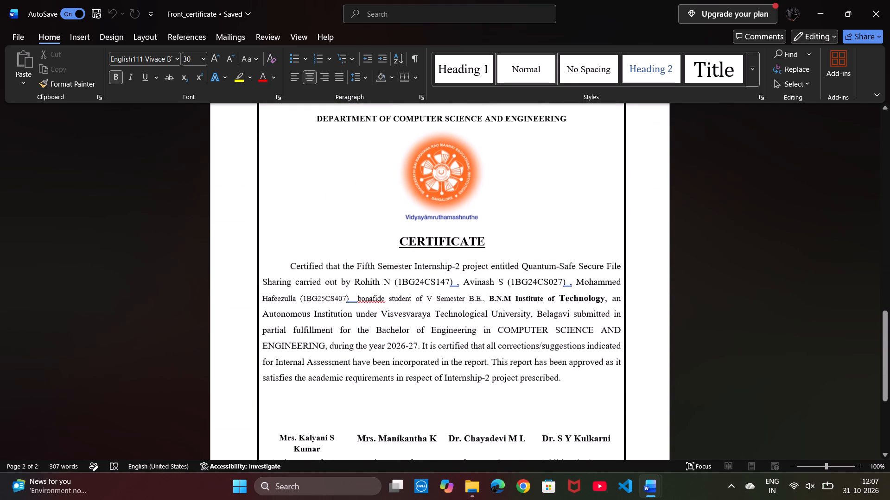
drag(288, 265, 487, 352)
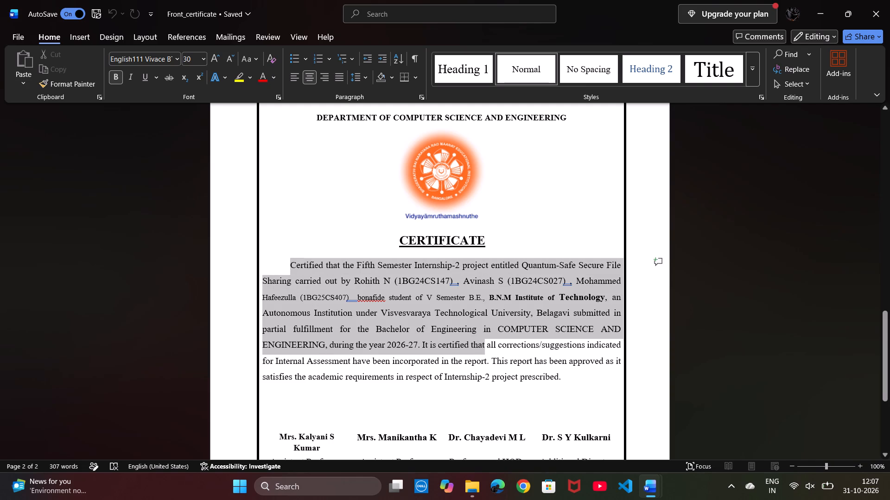
drag(487, 352, 579, 377)
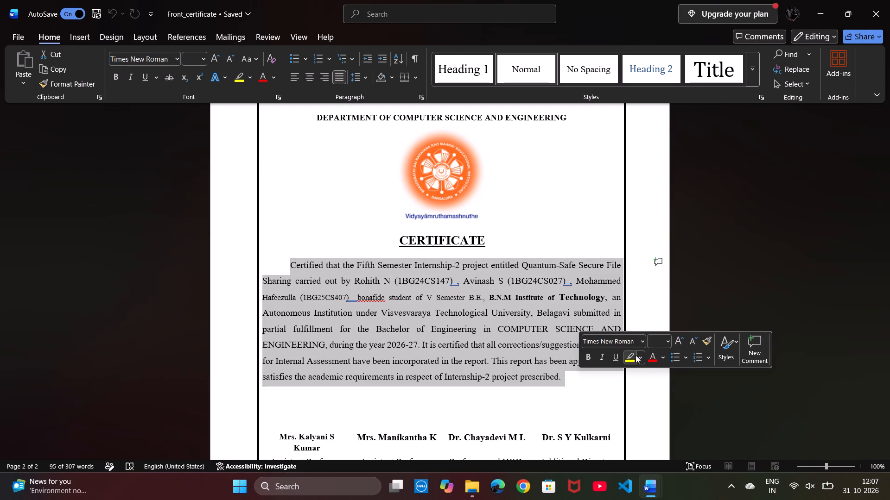
click(670, 341)
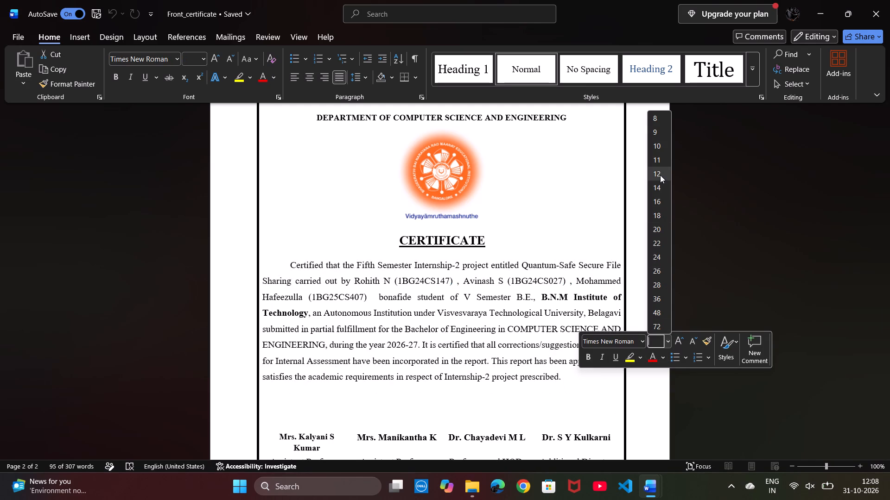
click(660, 175)
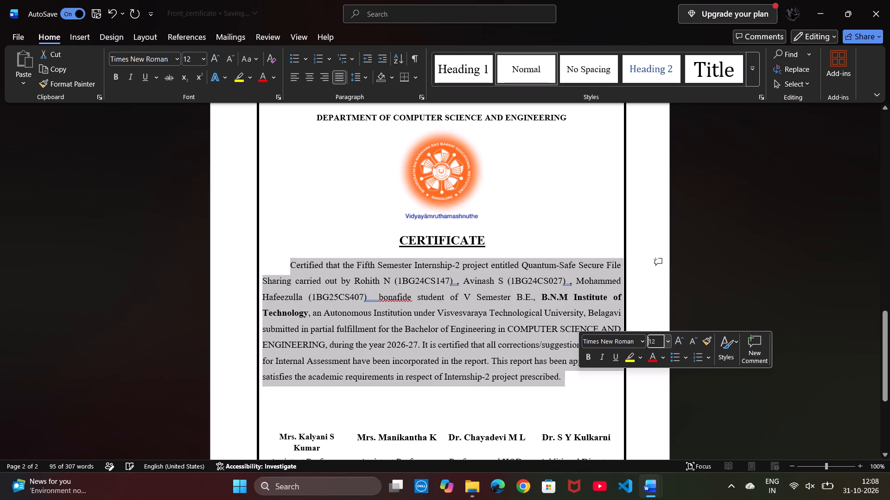
click(483, 319)
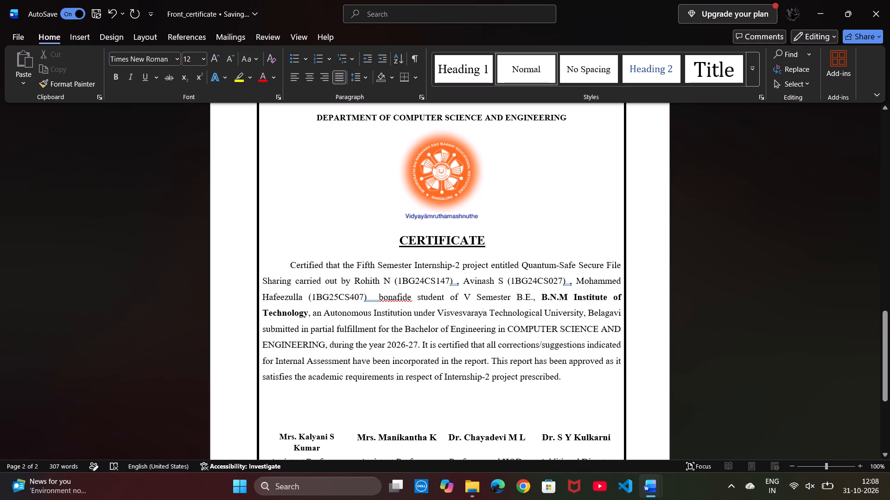
Reselect the whole certificate paragraph to check its font and size, and clear the selection.
drag(567, 378, 299, 270)
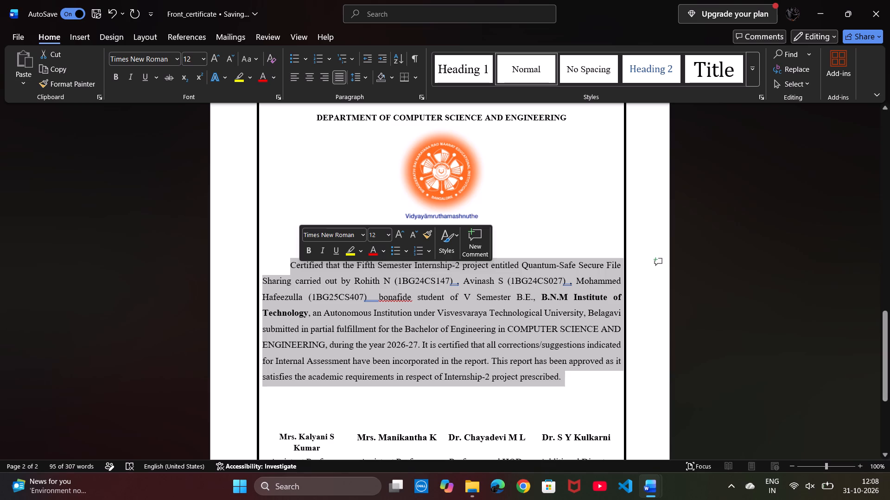
click(344, 178)
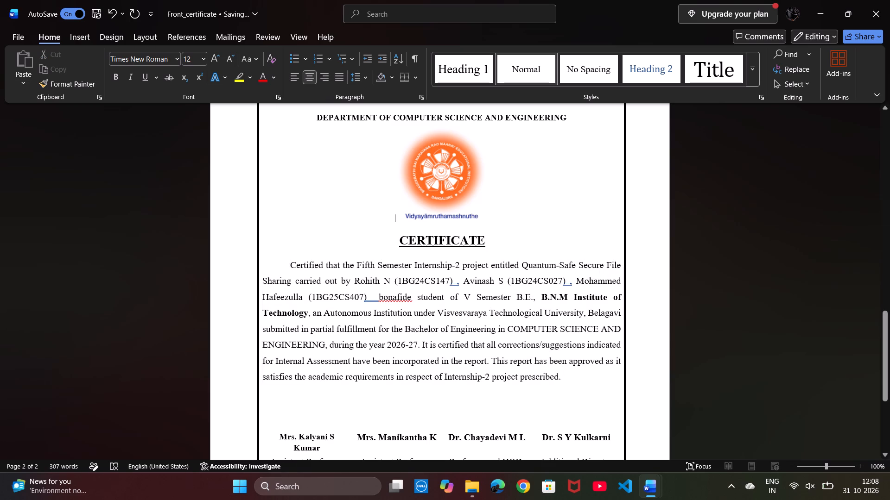
click(359, 303)
click(377, 321)
Examine the signatory names and the examiner section below the certificate paragraph.
scroll(403, 349, down, 1)
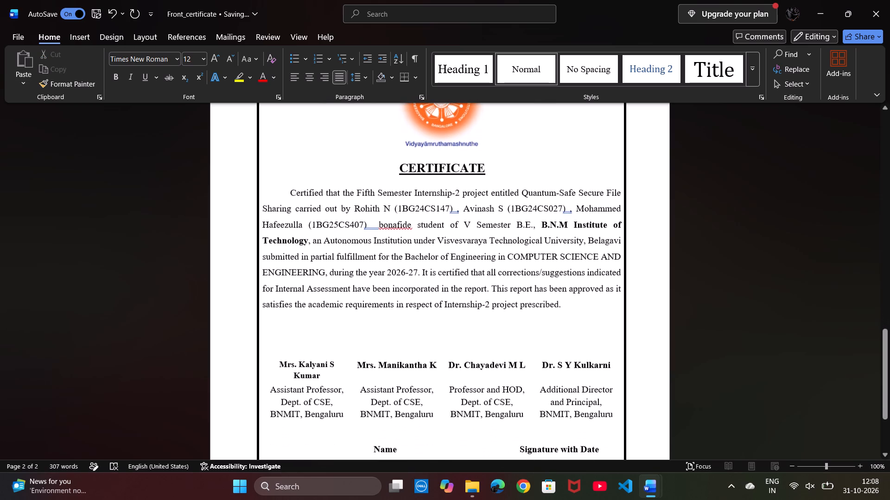
scroll(403, 349, down, 1)
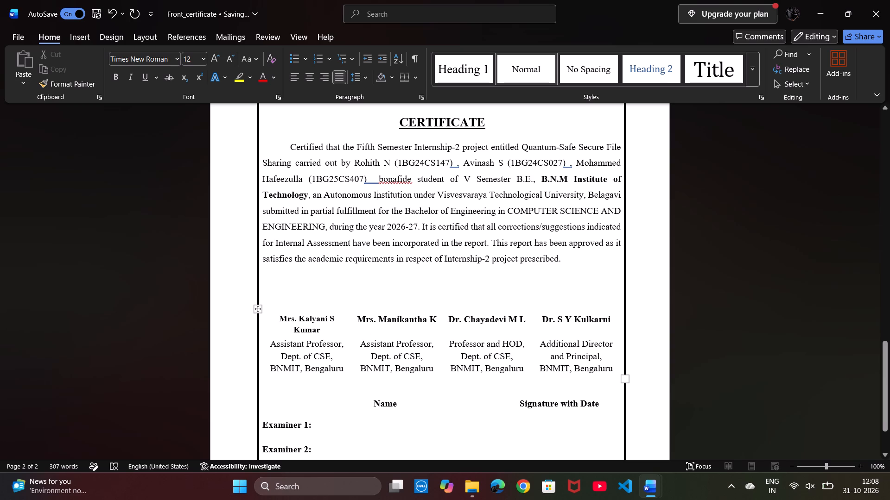
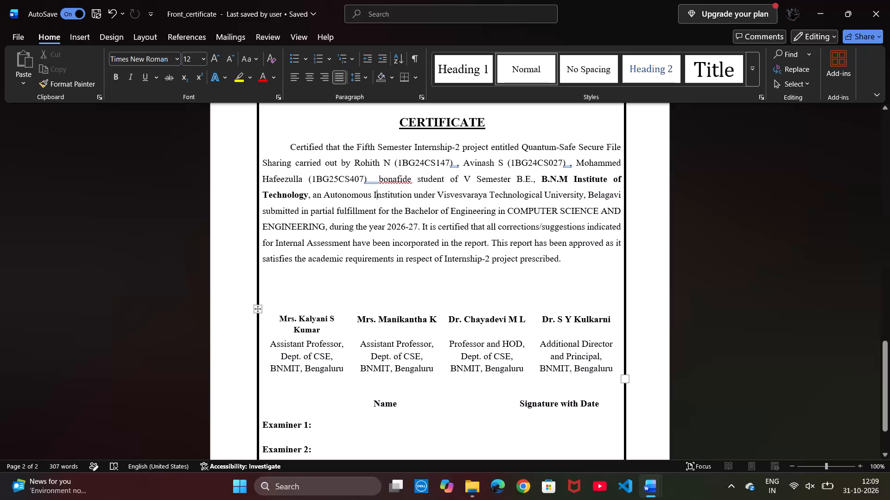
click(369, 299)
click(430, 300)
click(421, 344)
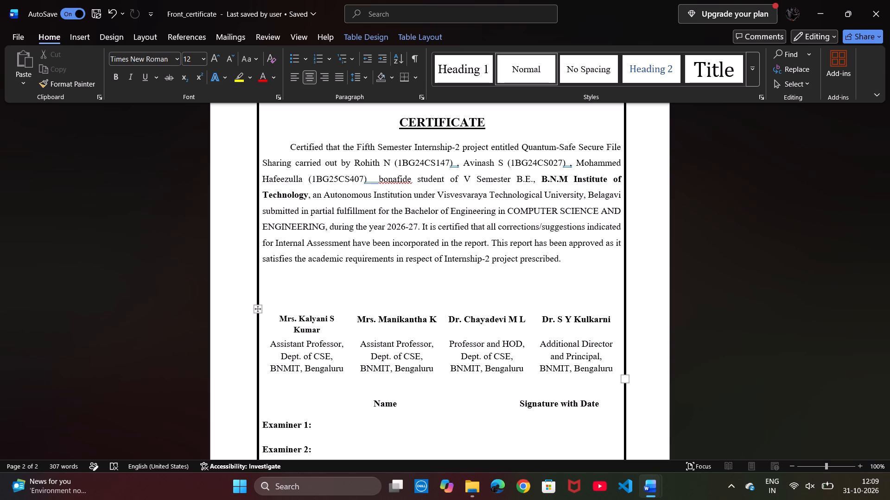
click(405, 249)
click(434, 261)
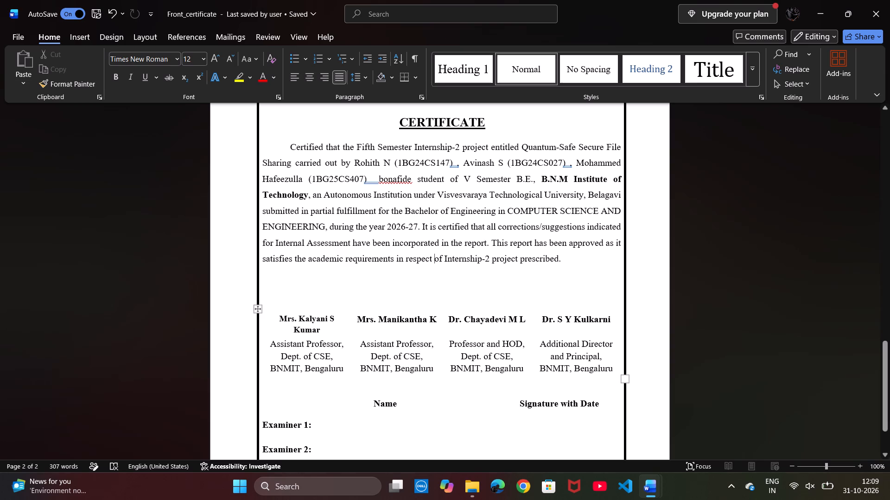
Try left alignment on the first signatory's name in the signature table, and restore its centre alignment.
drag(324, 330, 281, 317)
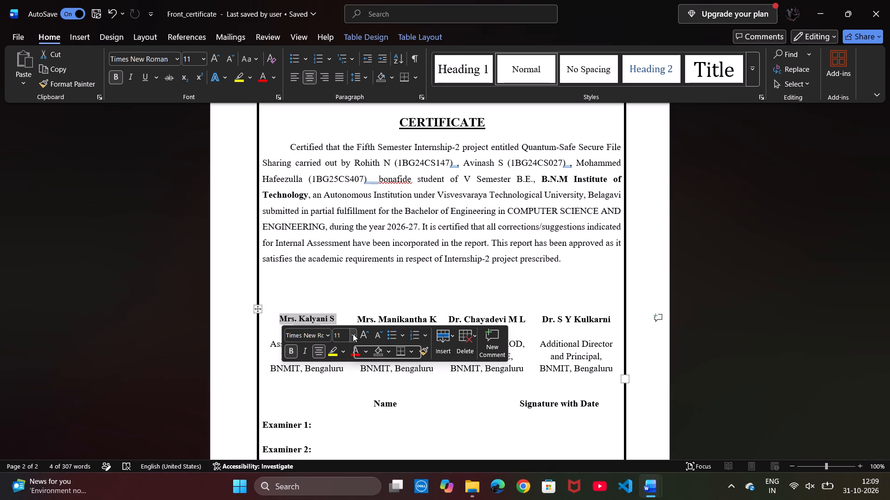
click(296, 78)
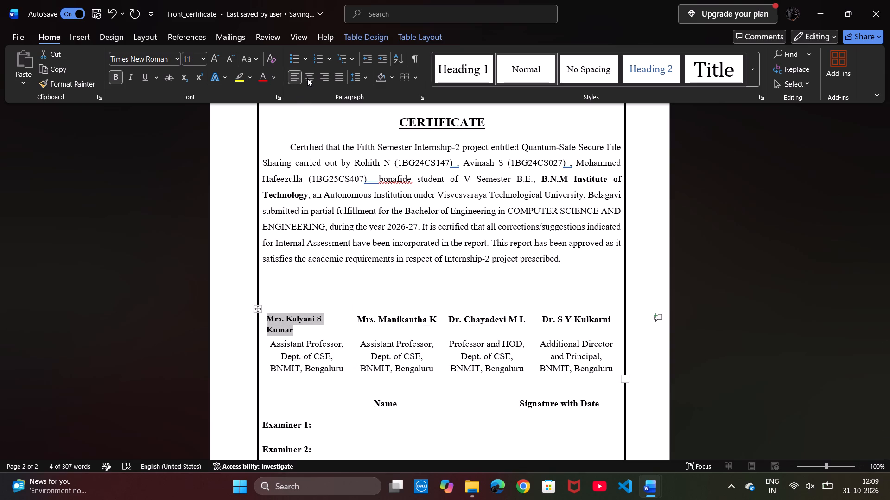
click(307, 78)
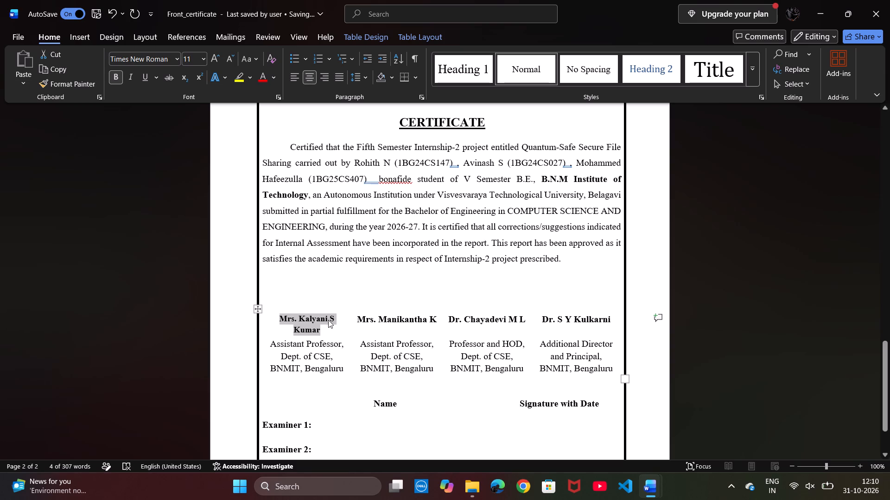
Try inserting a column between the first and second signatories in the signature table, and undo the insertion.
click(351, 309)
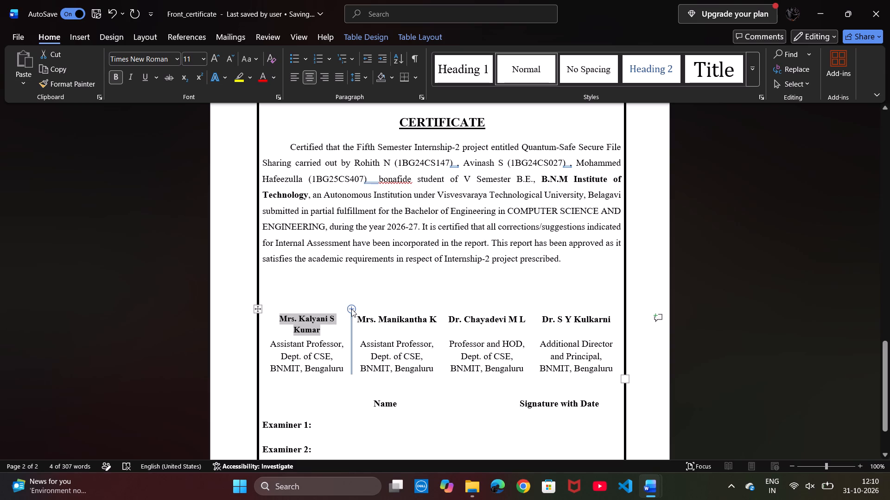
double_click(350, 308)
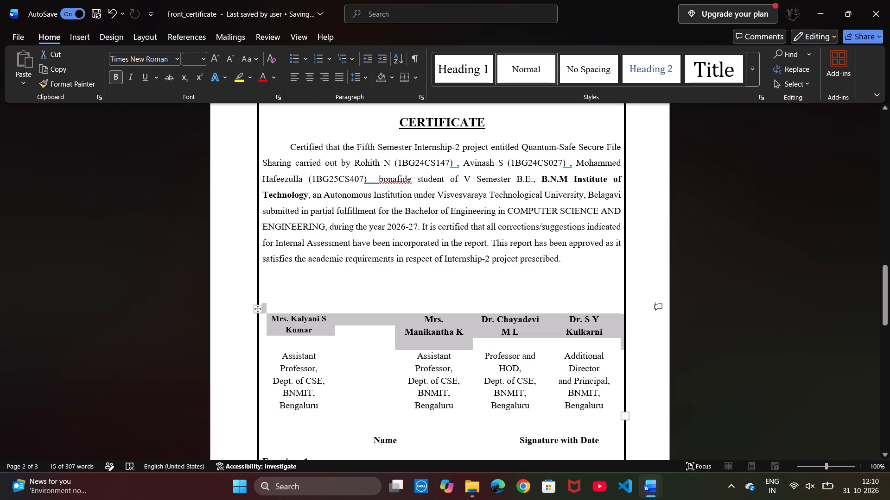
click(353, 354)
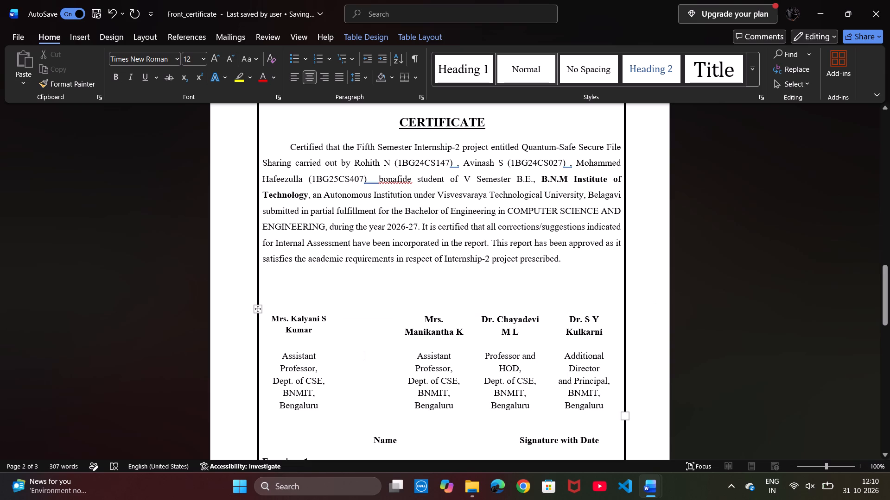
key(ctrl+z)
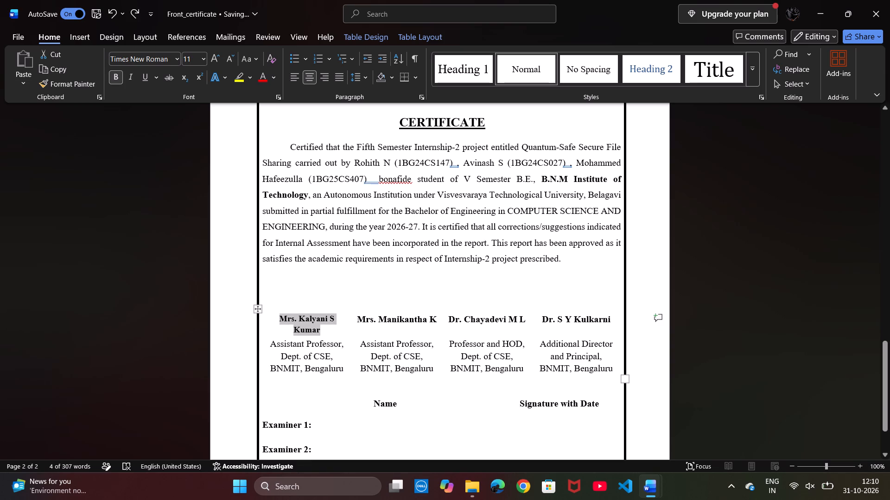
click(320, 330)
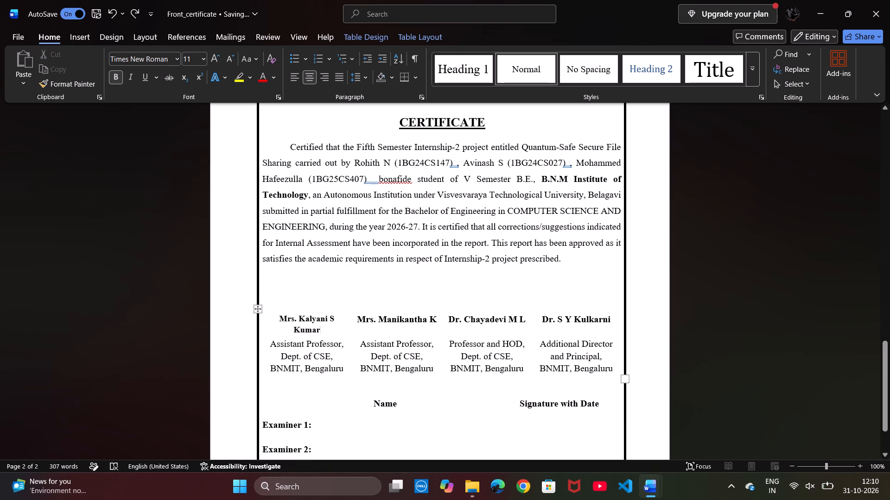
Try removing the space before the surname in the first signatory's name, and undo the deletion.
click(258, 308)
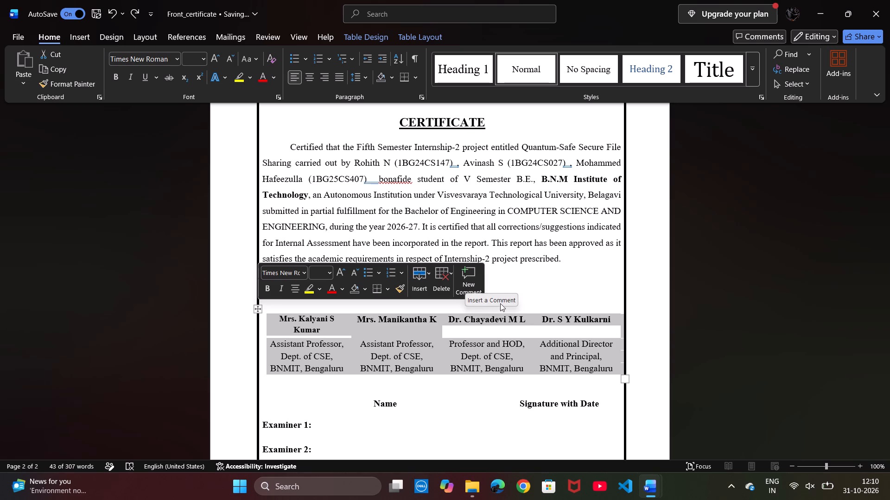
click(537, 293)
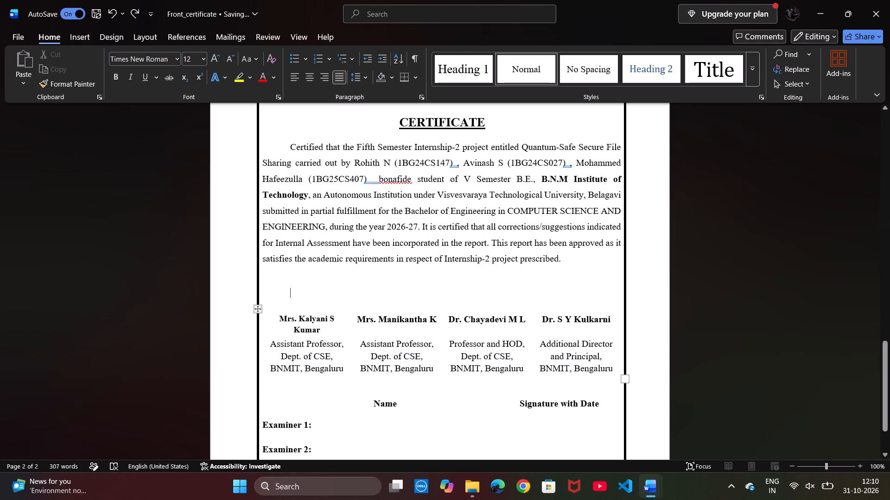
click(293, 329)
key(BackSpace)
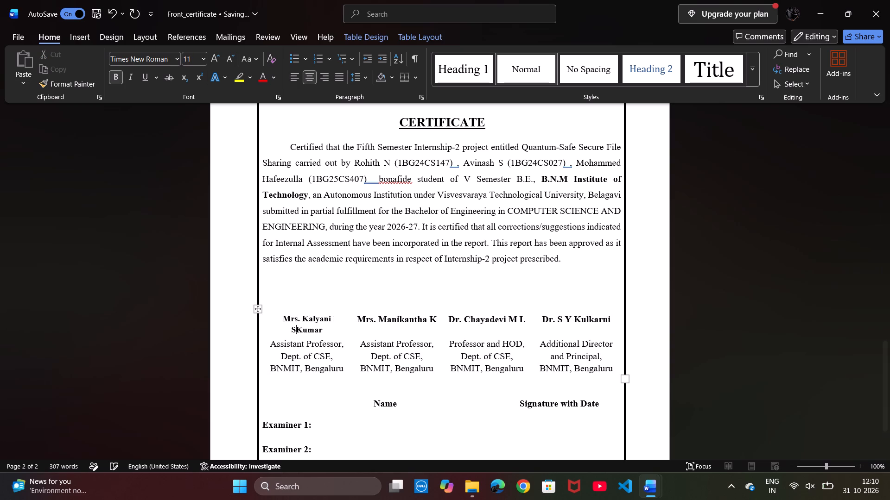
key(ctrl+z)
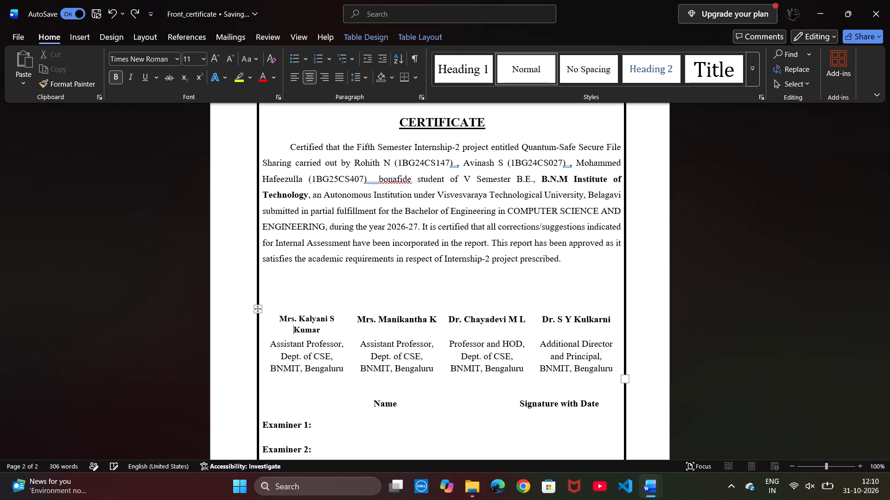
Set the font size of all four signatory names below the certificate paragraph to 10.
scroll(356, 350, down, 1)
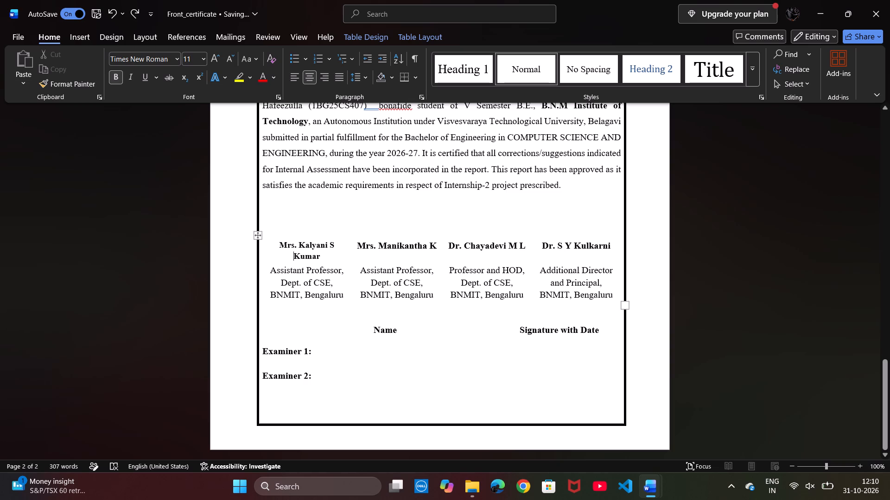
drag(322, 256, 280, 239)
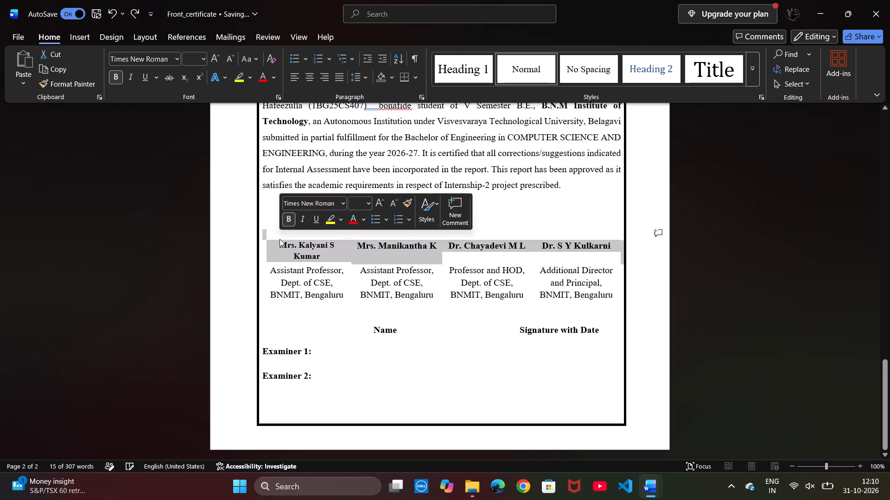
click(368, 204)
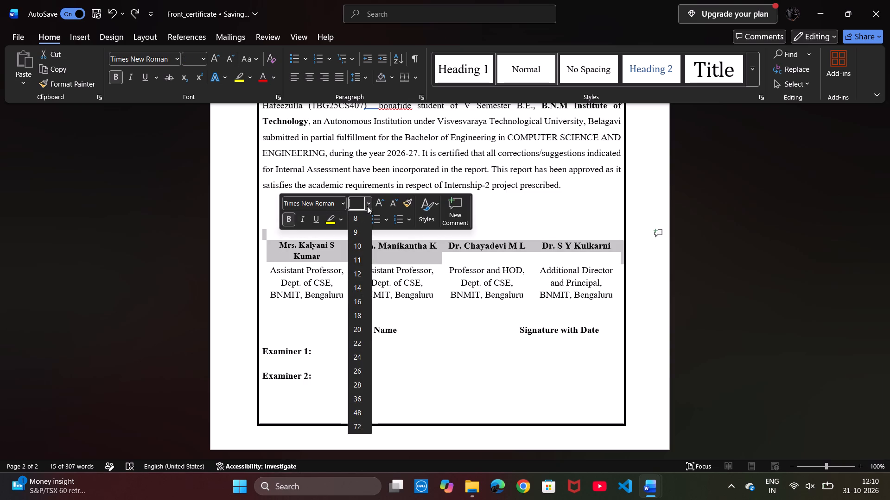
click(359, 247)
click(367, 275)
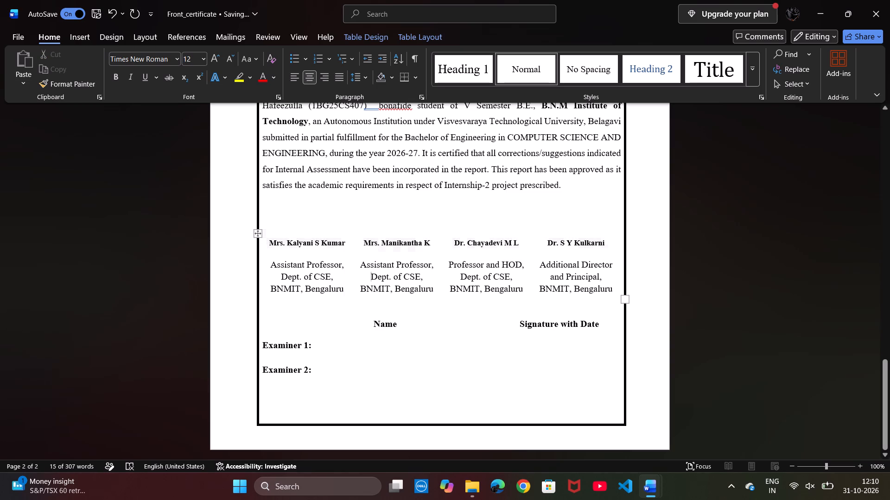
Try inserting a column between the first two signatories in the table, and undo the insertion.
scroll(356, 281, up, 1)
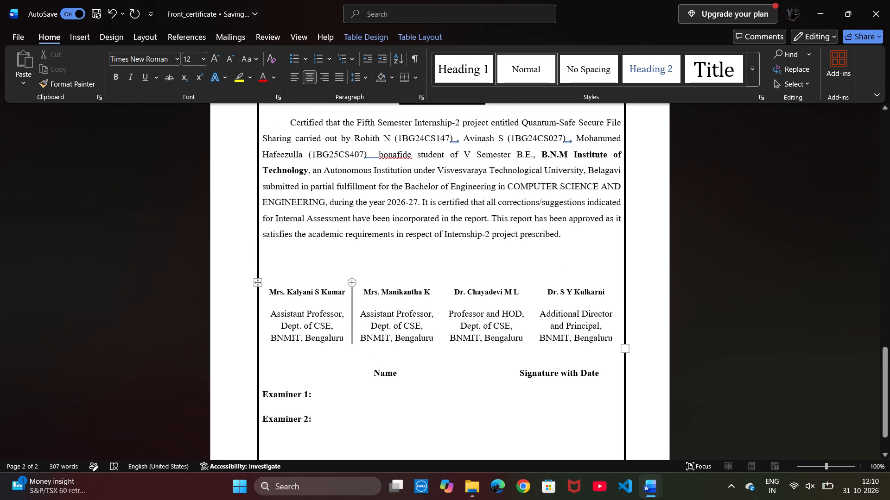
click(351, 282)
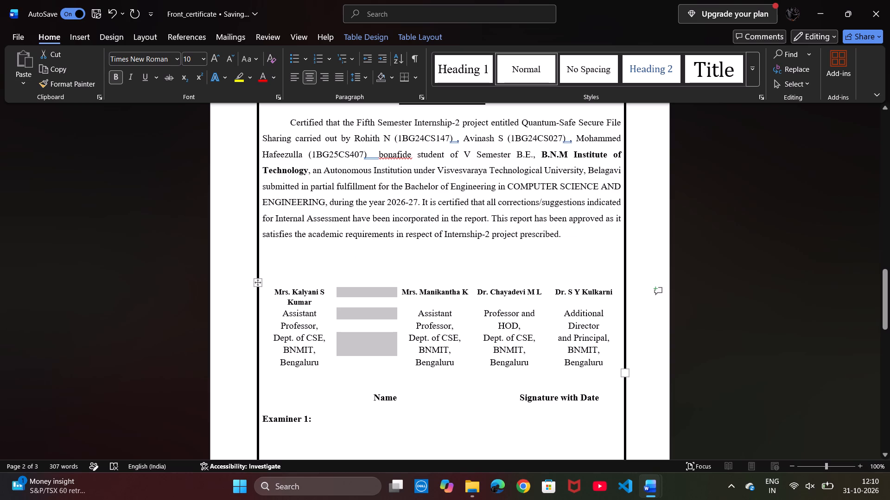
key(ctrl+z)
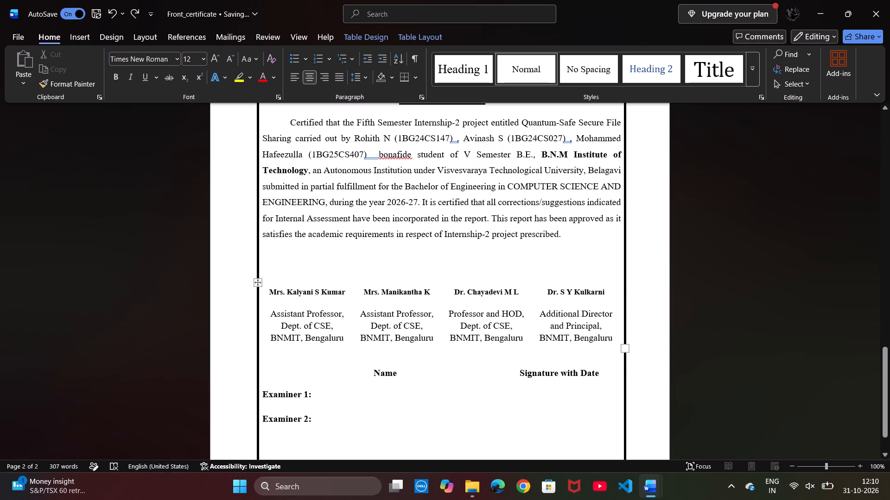
Select the first signatory's full name and apply font size 10 to it, clearing the selection.
double_click(278, 289)
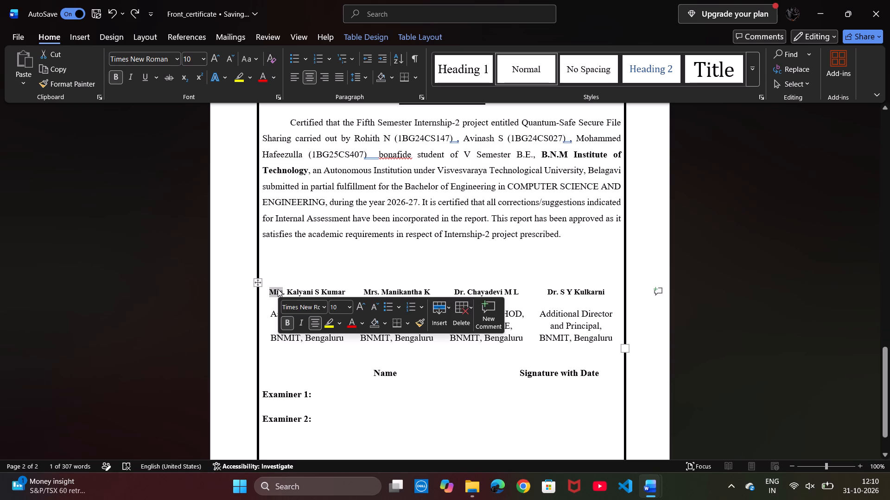
triple_click(272, 298)
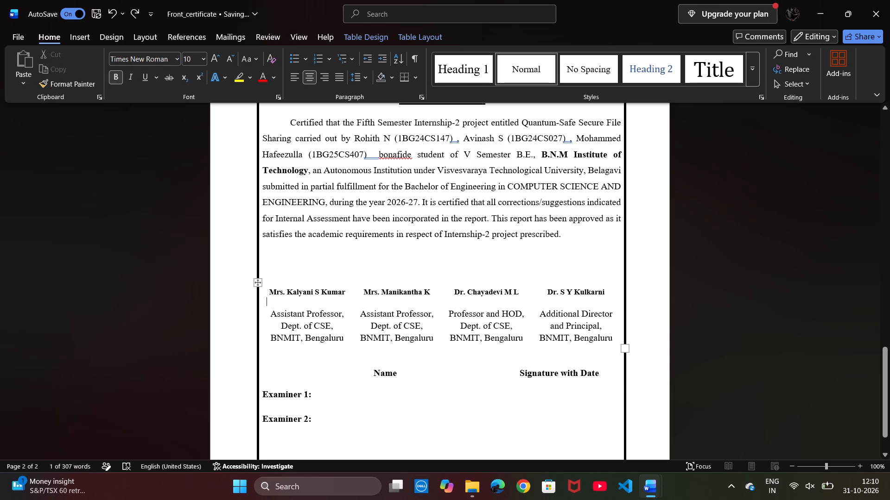
triple_click(271, 292)
click(271, 292)
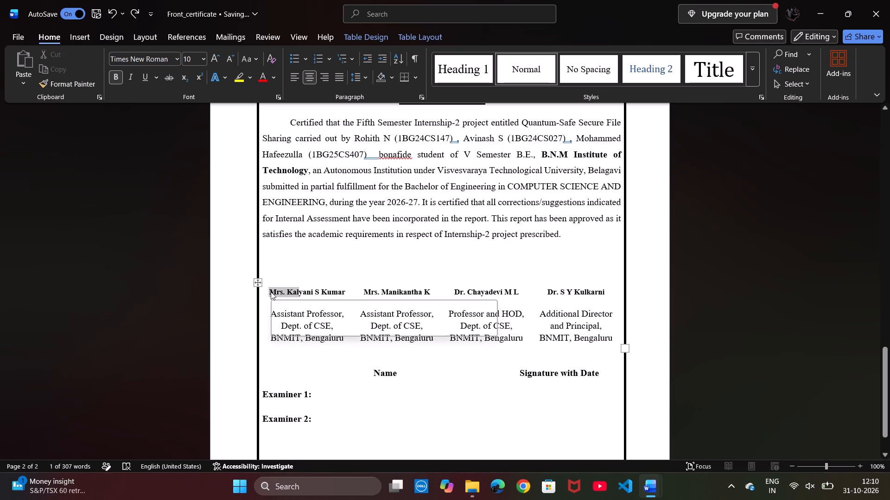
triple_click(271, 292)
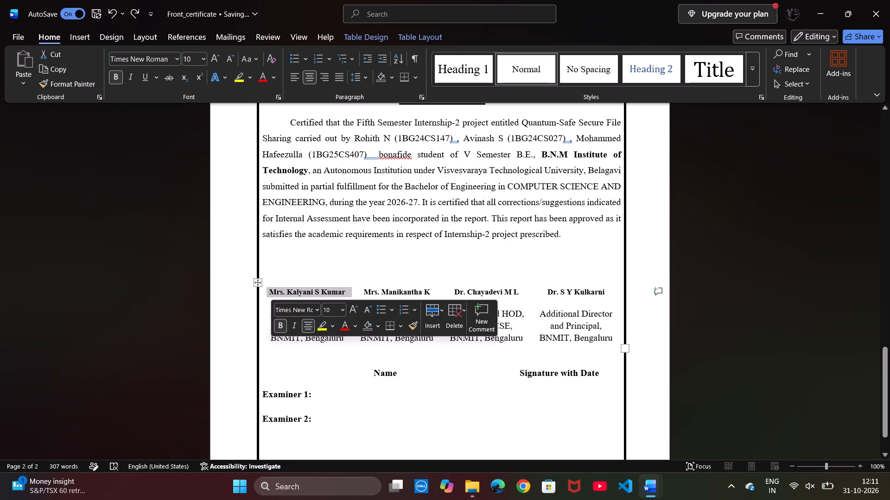
click(343, 306)
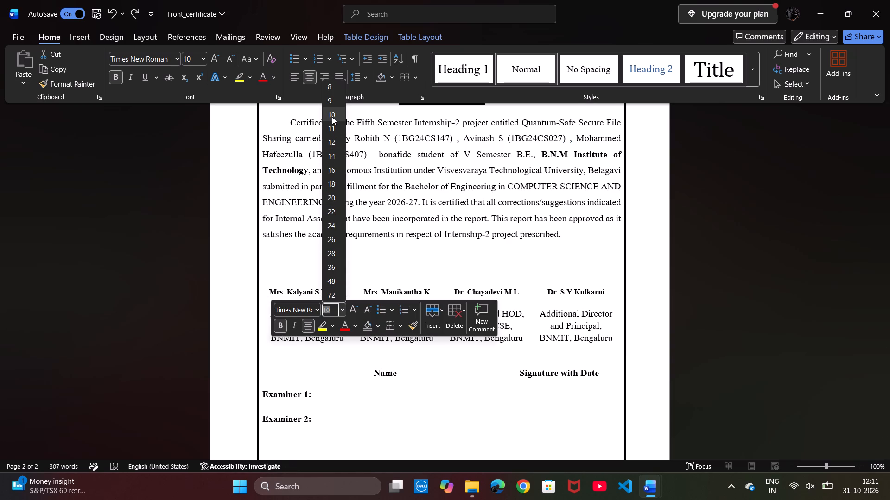
click(332, 117)
click(351, 244)
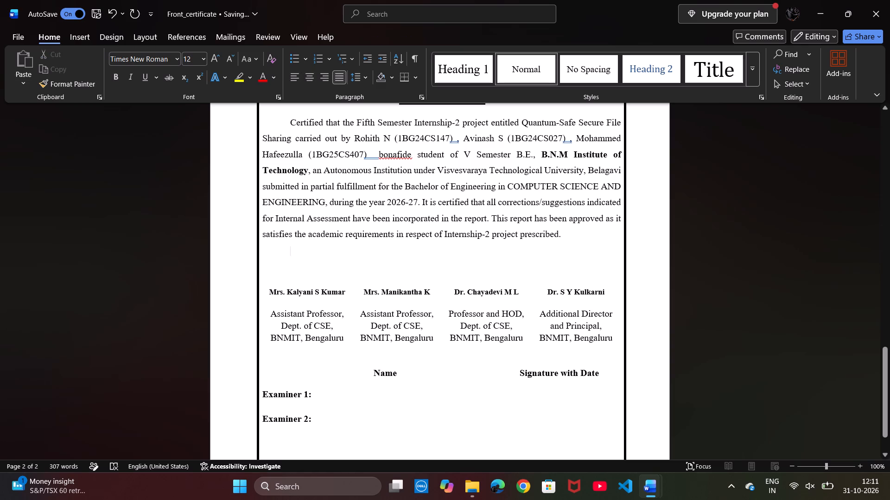
Examine the layout of the cover page and the certificate page, including the signatory table.
scroll(395, 302, down, 3)
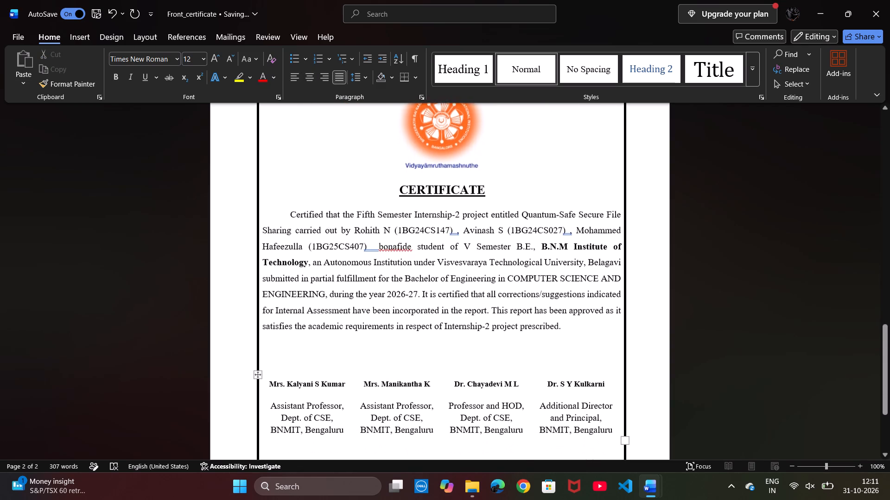
scroll(395, 302, down, 2)
scroll(395, 302, up, 3)
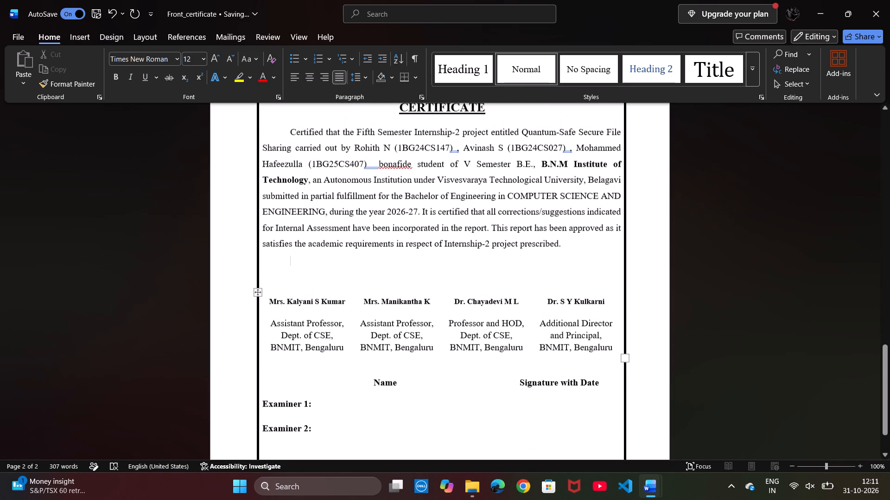
scroll(395, 302, up, 7)
scroll(395, 302, down, 5)
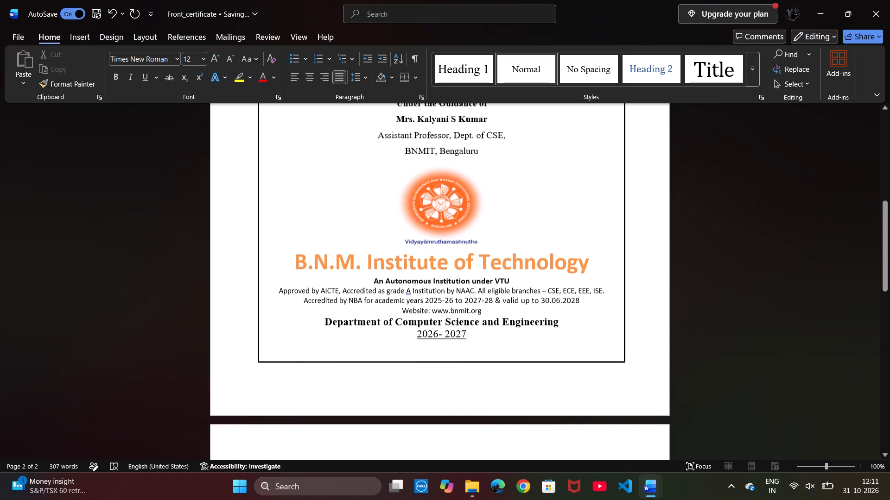
scroll(395, 302, down, 2)
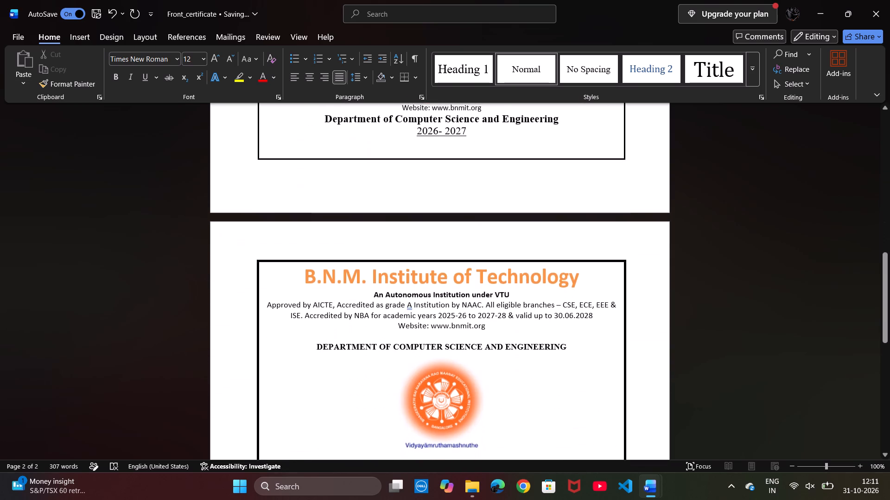
scroll(395, 302, down, 4)
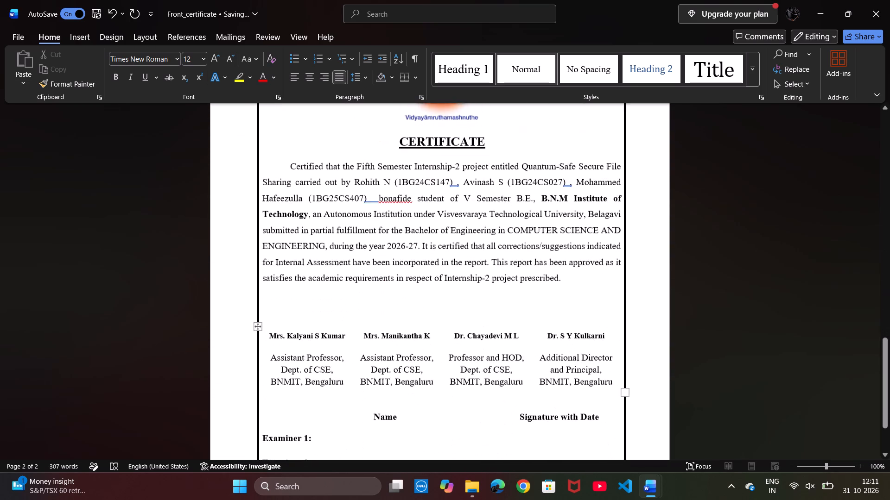
scroll(395, 302, down, 1)
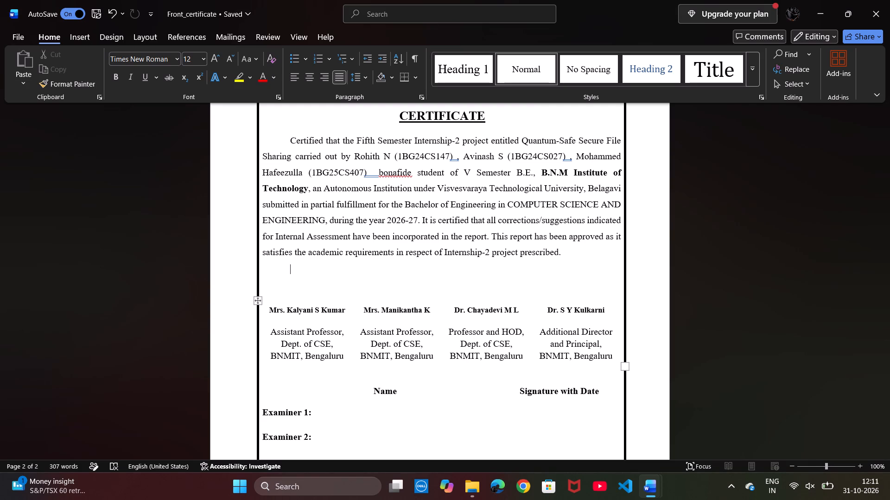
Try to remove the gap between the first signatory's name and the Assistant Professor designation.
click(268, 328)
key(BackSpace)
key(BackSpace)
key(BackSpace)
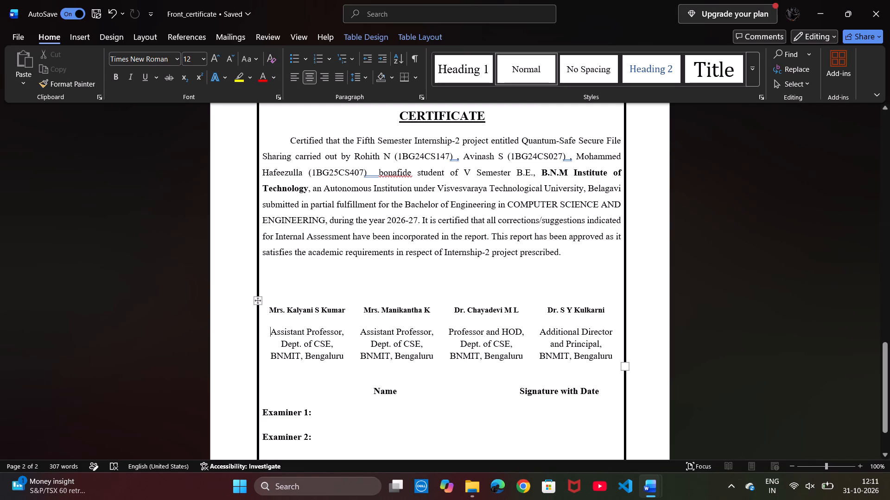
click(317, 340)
Save the Front_certificate document and close it.
key(ctrl+s)
key(ctrl+s)
key(ctrl+s)
key(ctrl+s)
scroll(392, 326, down, 3)
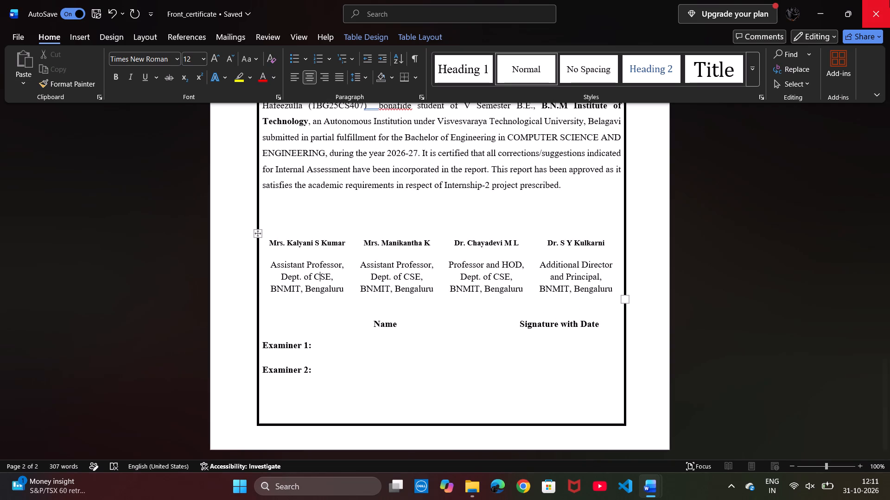
click(889, 0)
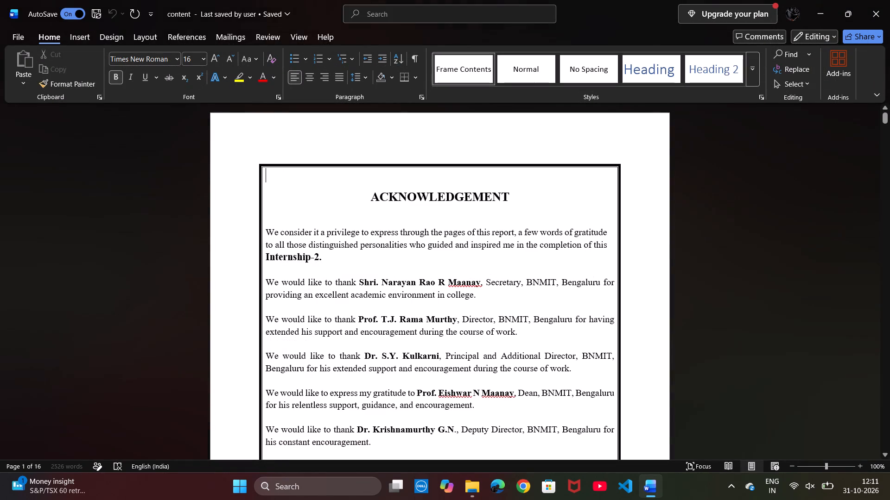
In the content document, remove the blank line above the ACKNOWLEDGEMENT heading and center the heading.
click(373, 196)
key(BackSpace)
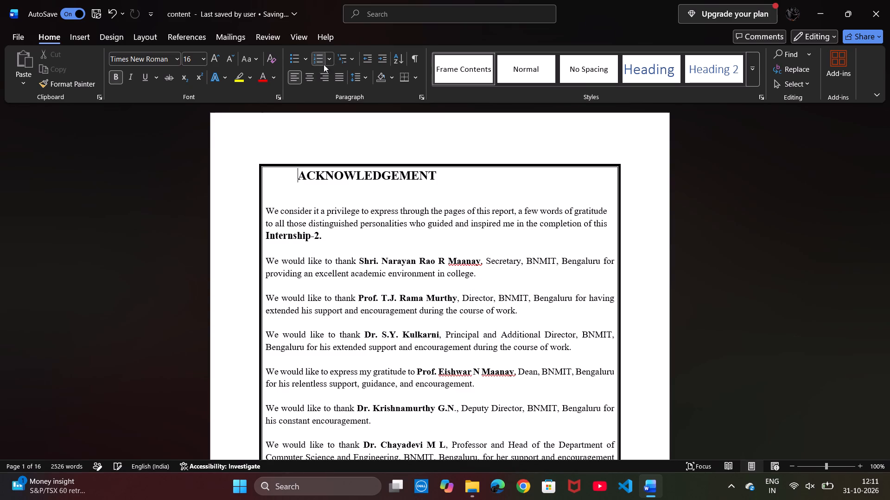
click(312, 75)
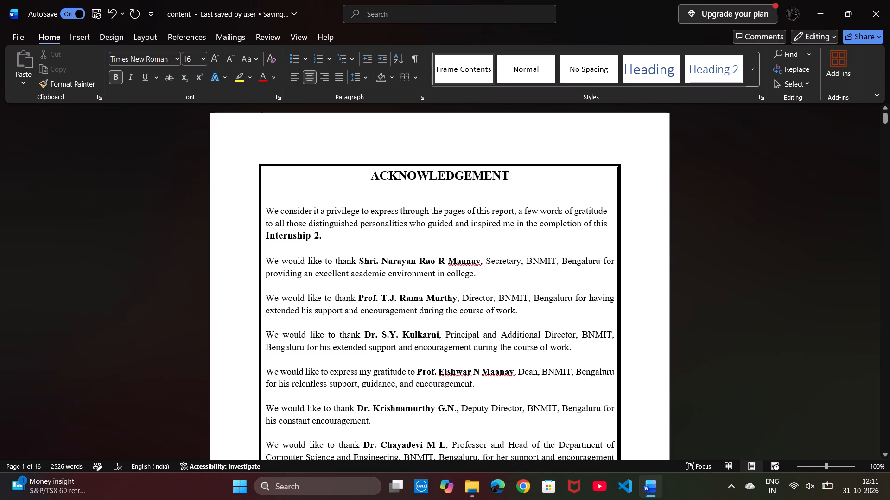
Review the acknowledgement page layout and insert a blank line above the ACKNOWLEDGEMENT heading.
scroll(351, 217, down, 2)
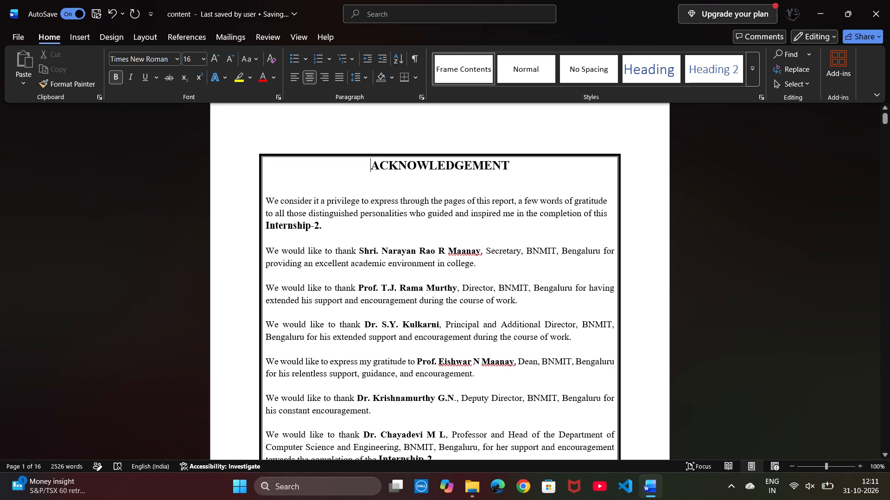
scroll(351, 217, down, 3)
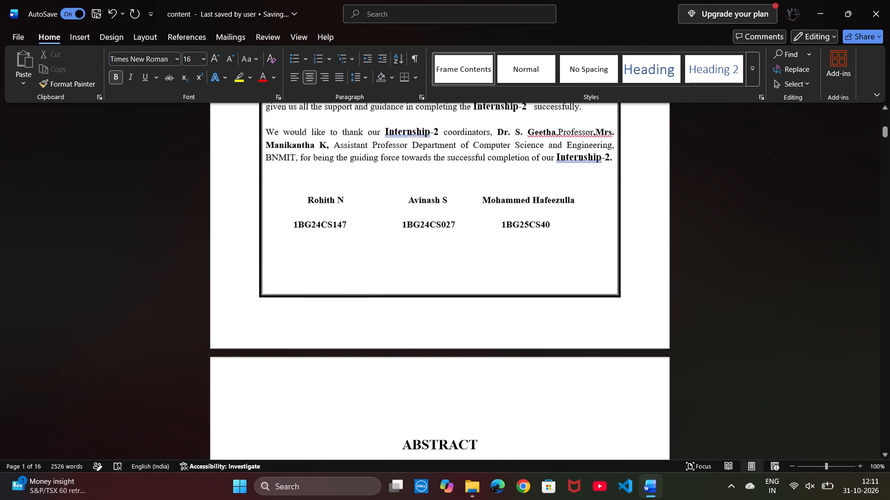
scroll(351, 217, down, 1)
scroll(351, 217, up, 3)
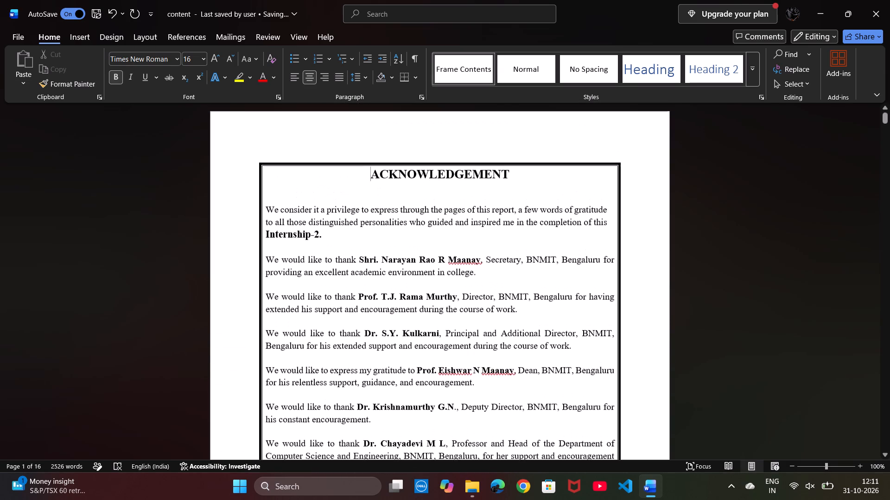
scroll(351, 217, up, 1)
key(Return)
In the acknowledgement's Internship-2 coordinators paragraph, start a new line before the second coordinator's title and name.
scroll(381, 254, down, 1)
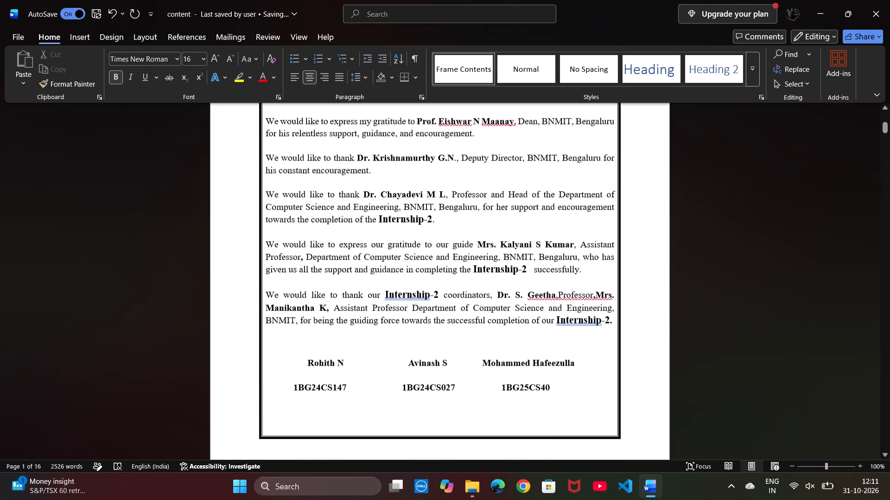
scroll(381, 254, down, 1)
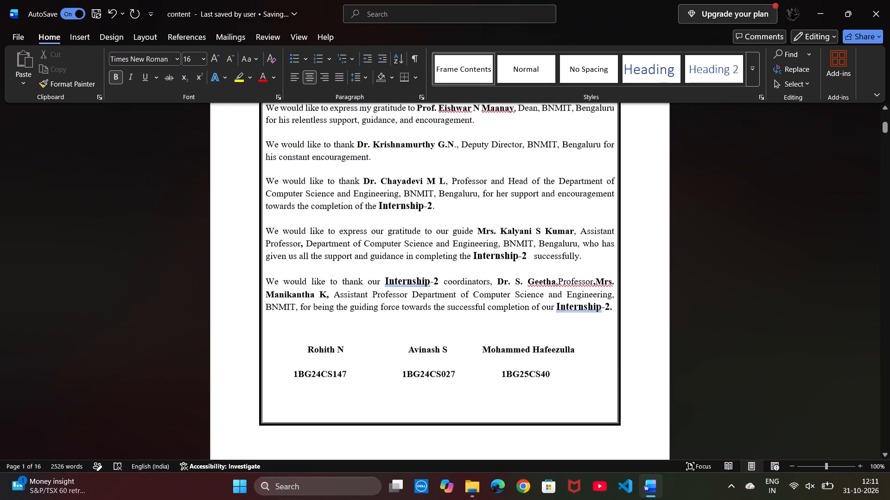
scroll(381, 254, right, 2)
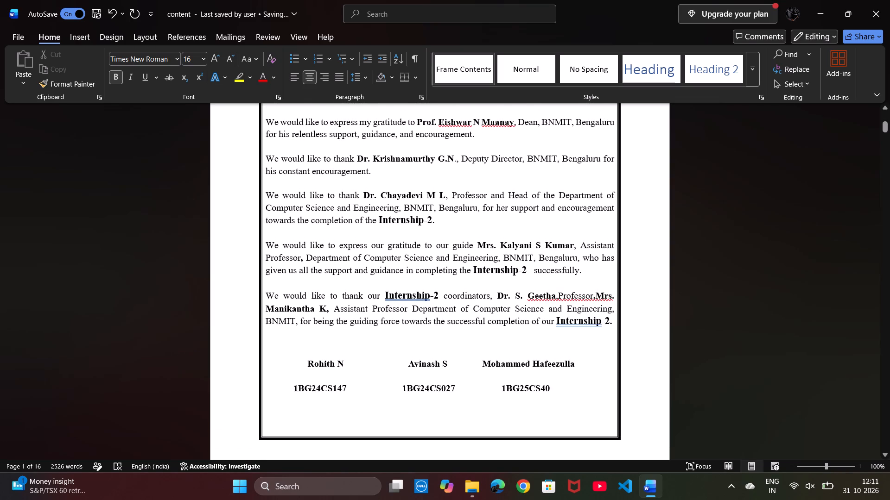
click(595, 298)
key(Return)
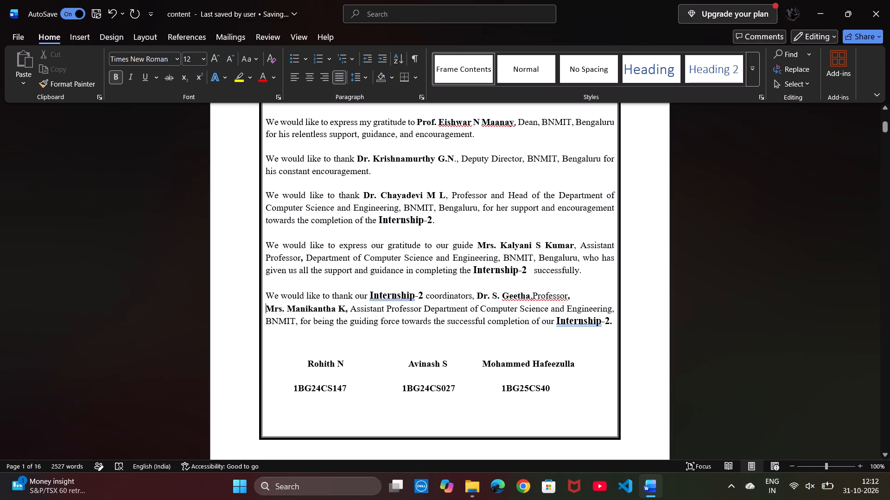
In the coordinators paragraph, insert two spaces before the first coordinator's Professor designation and a comma after Assistant Professor.
click(534, 295)
key(space)
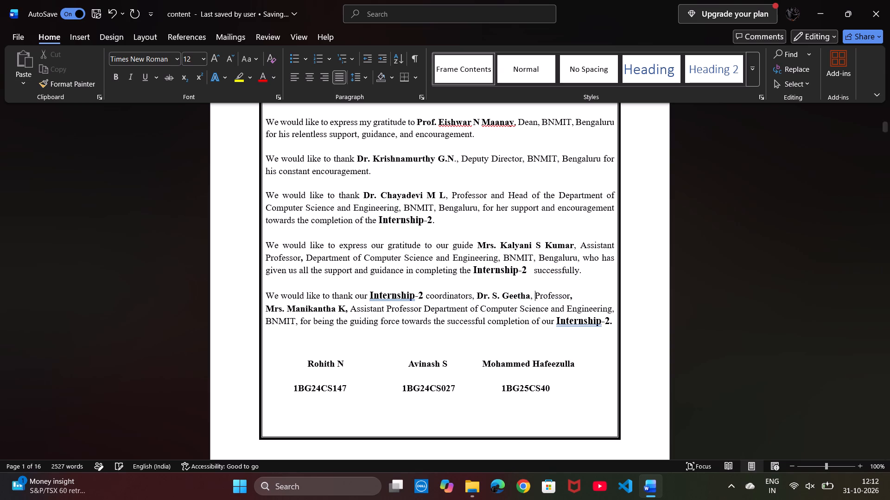
key(space)
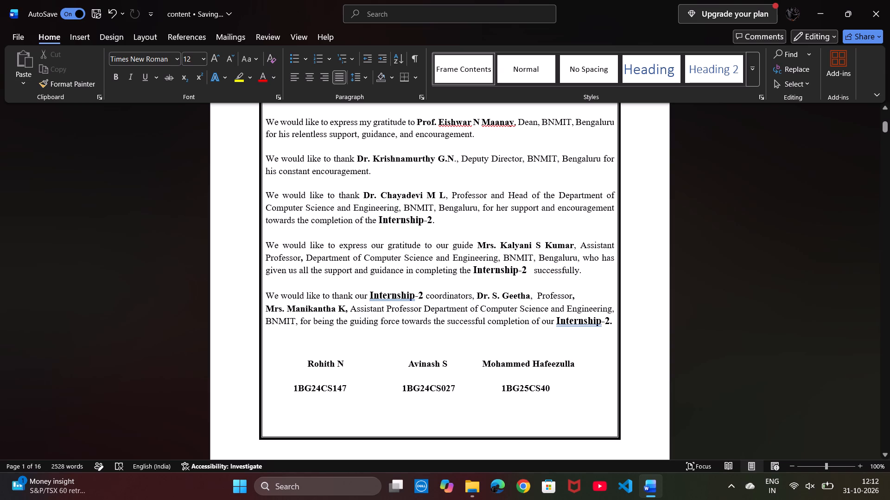
click(422, 311)
key(comma)
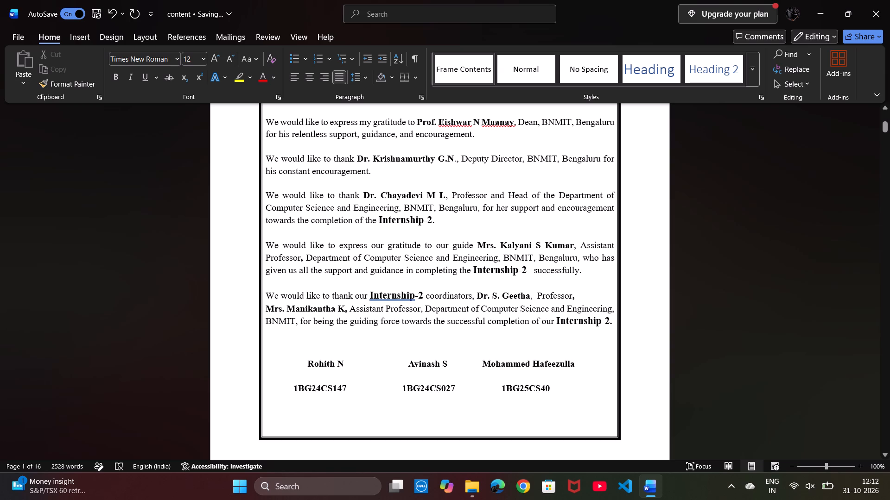
Append the missing final digit 7 to the third student's registration number below the acknowledgement text.
scroll(403, 334, down, 1)
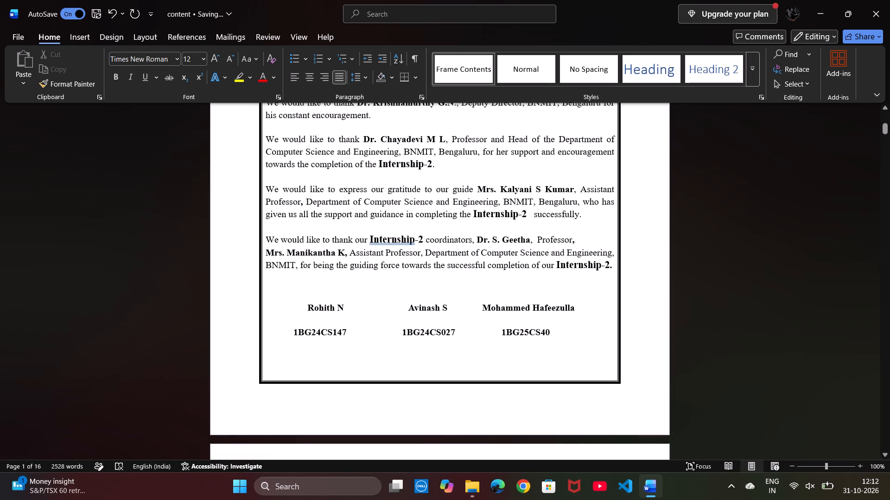
click(549, 336)
key(7)
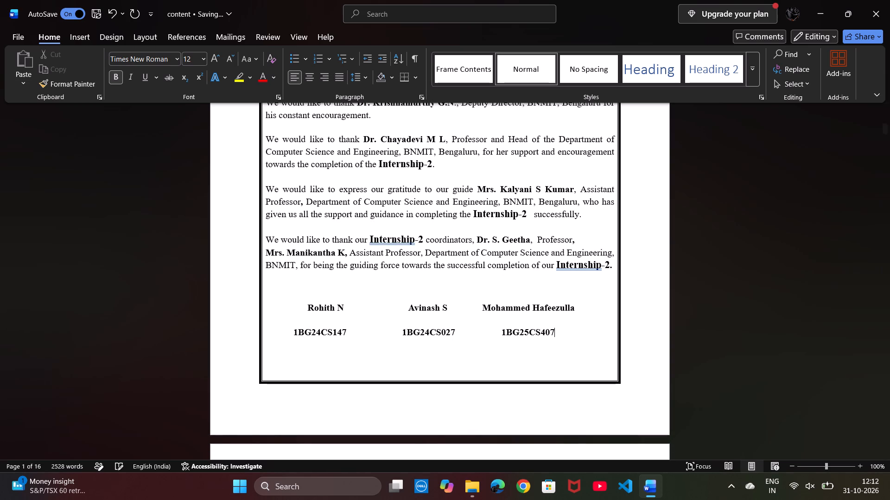
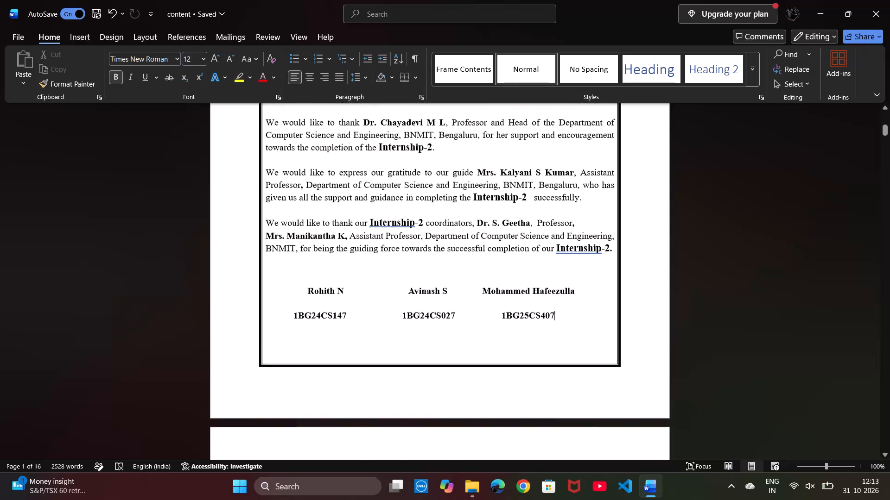
Examine the Abstract page following the acknowledgement, checking its heading, paragraph text and spacing.
scroll(432, 299, down, 1)
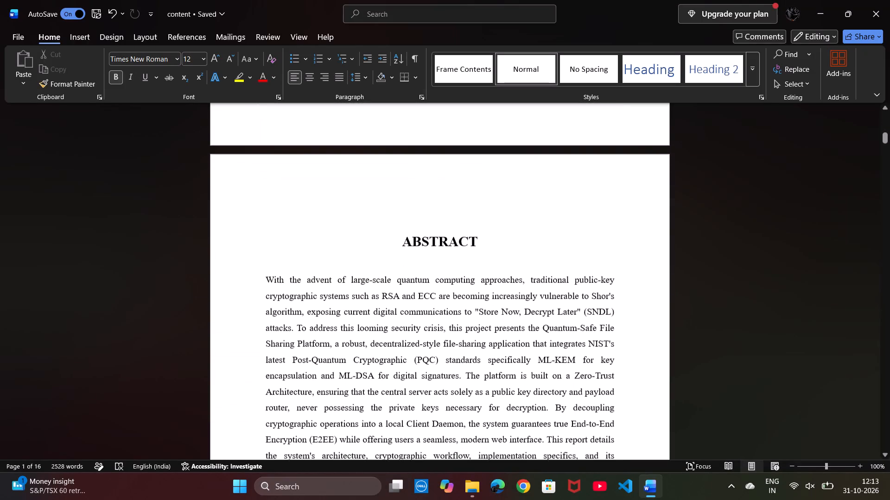
scroll(432, 299, down, 3)
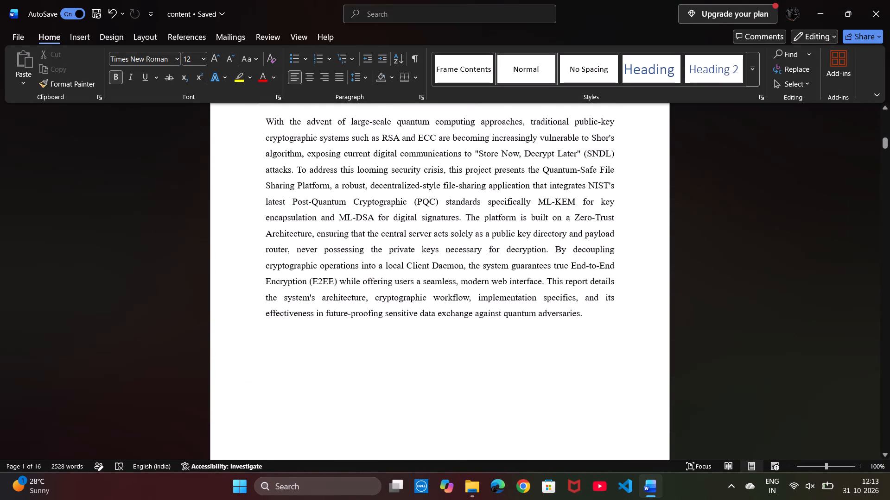
scroll(432, 299, down, 1)
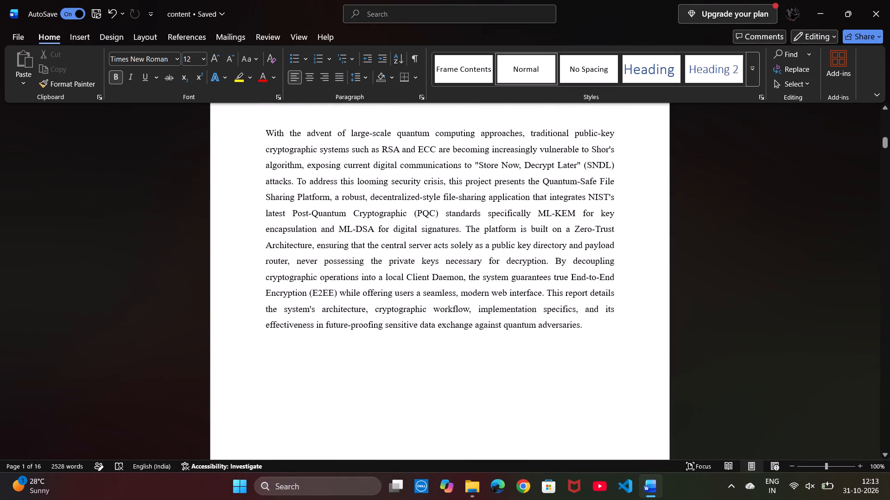
scroll(432, 299, down, 2)
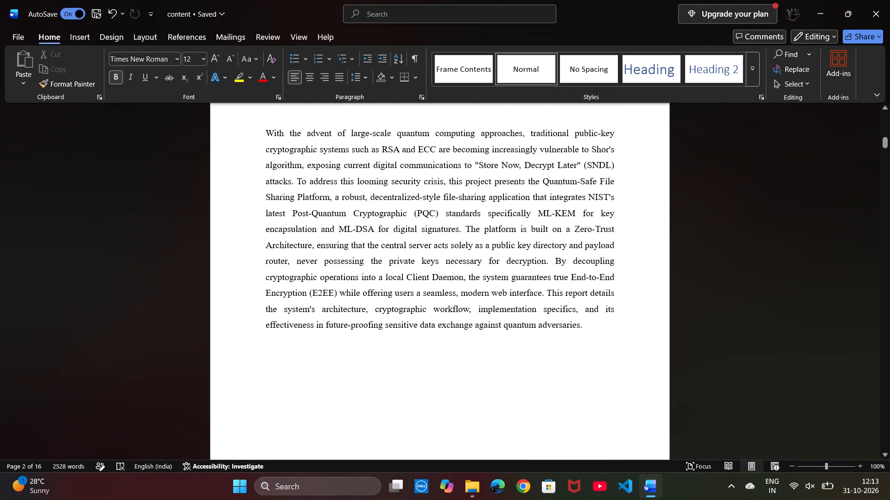
scroll(432, 299, down, 4)
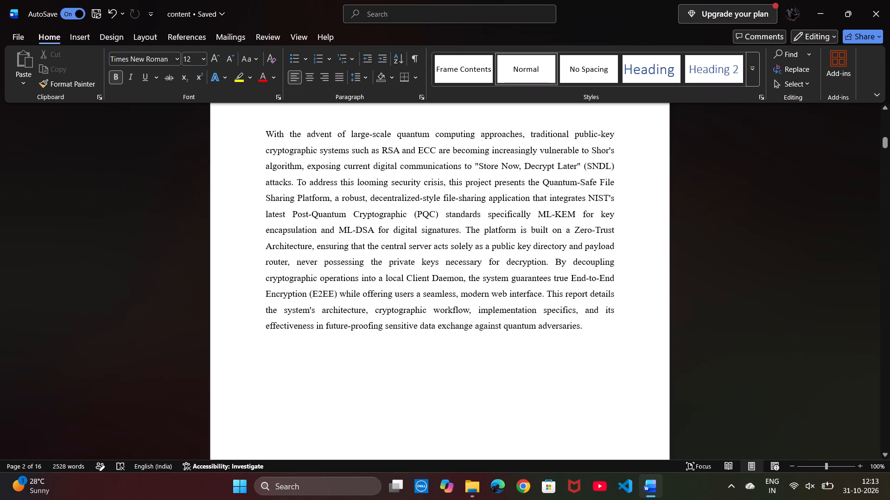
scroll(432, 299, down, 3)
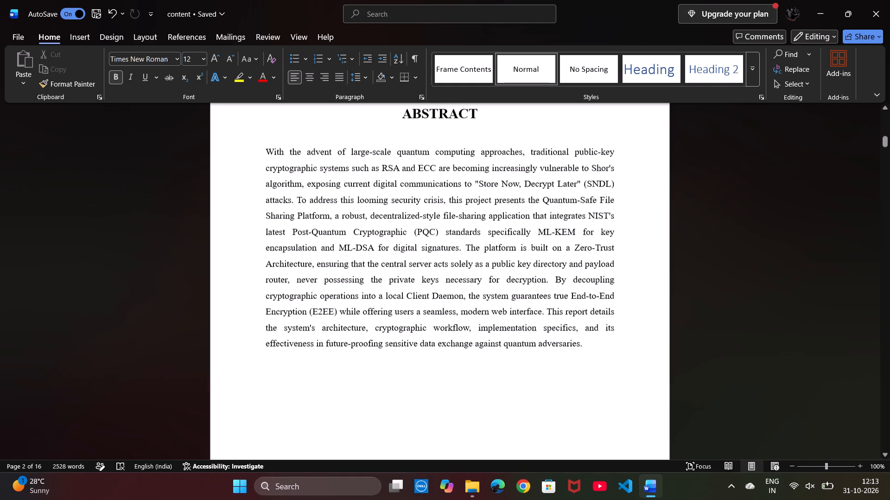
scroll(432, 299, down, 2)
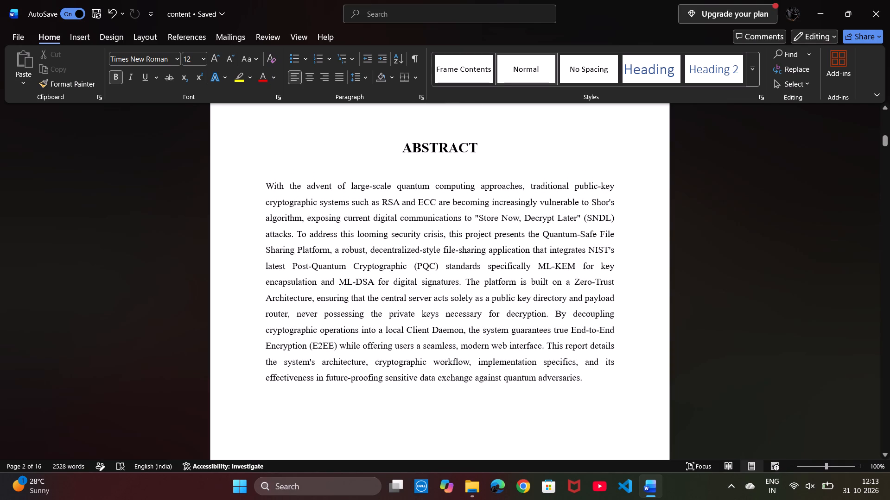
scroll(432, 299, down, 1)
Examine the Table of Contents page, checking its heading, chapter numbers, names and page numbers through References.
scroll(432, 299, down, 2)
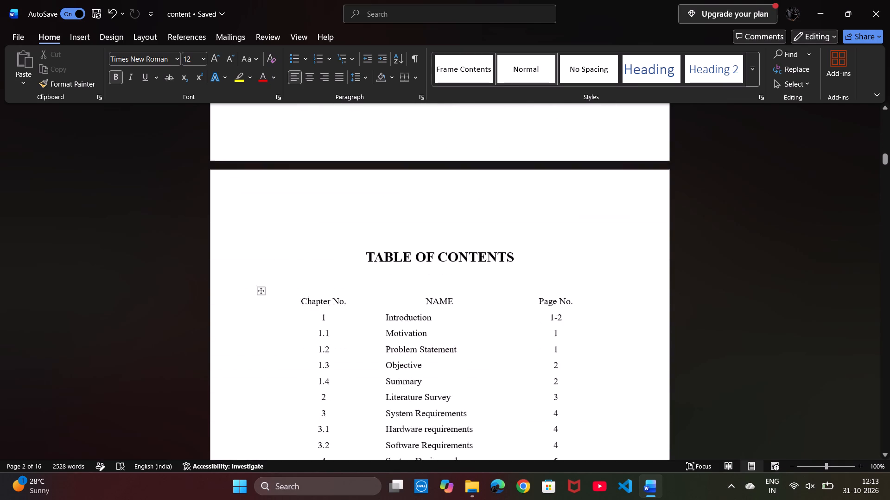
scroll(432, 299, down, 1)
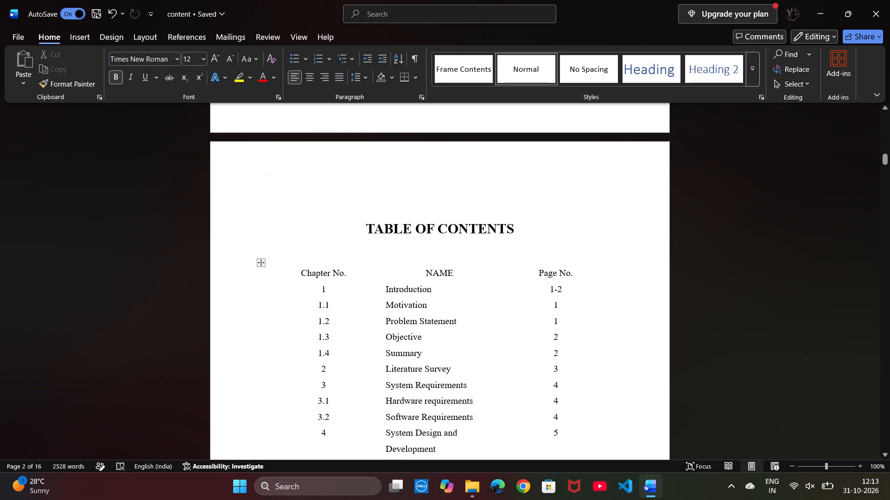
scroll(432, 299, down, 1)
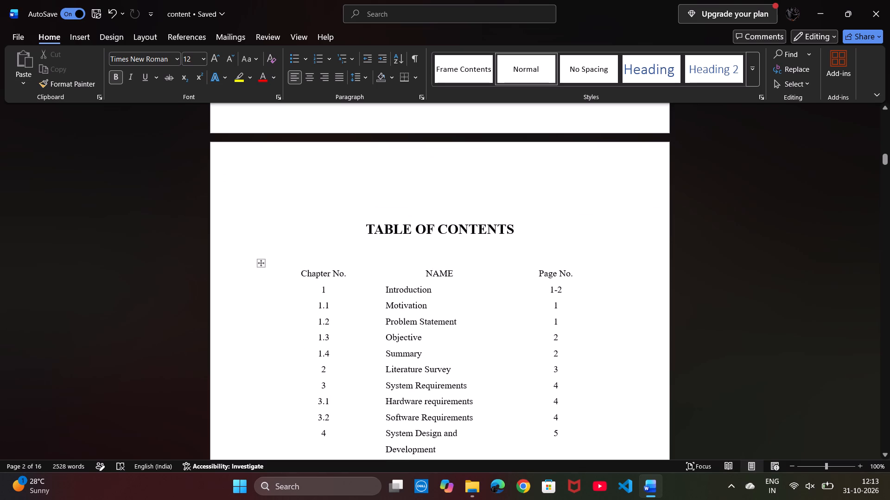
scroll(432, 299, down, 6)
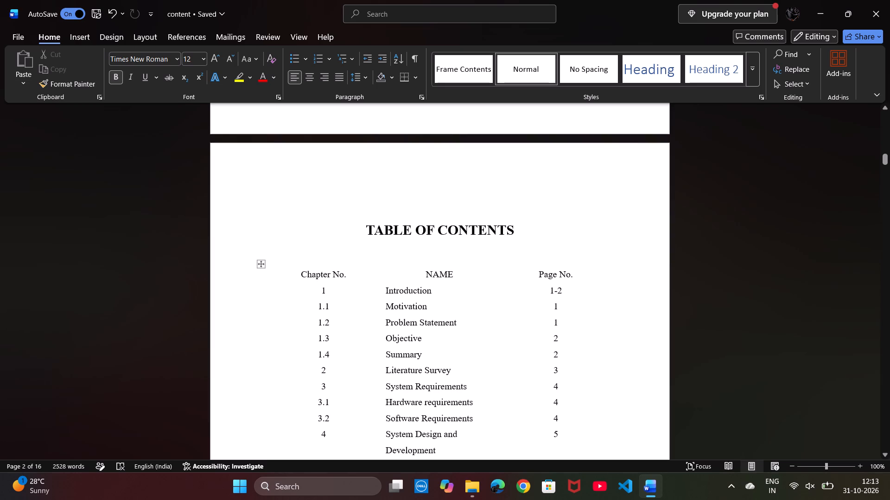
scroll(432, 299, down, 2)
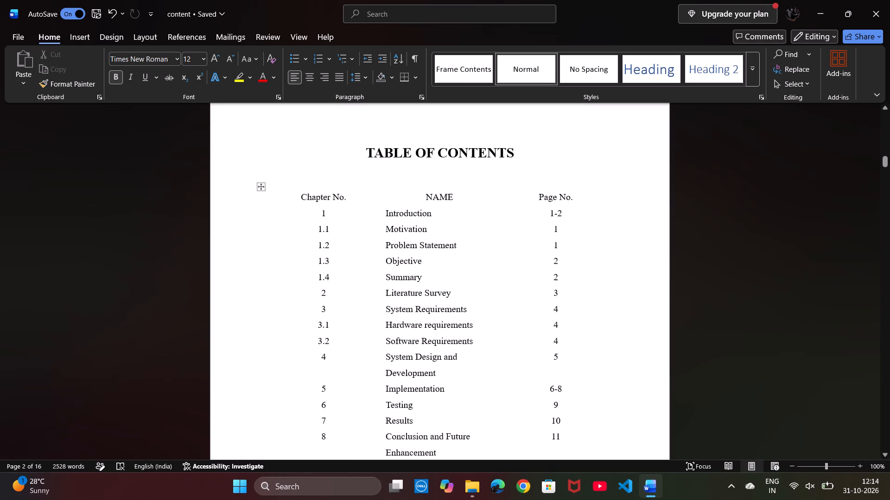
scroll(432, 299, down, 1)
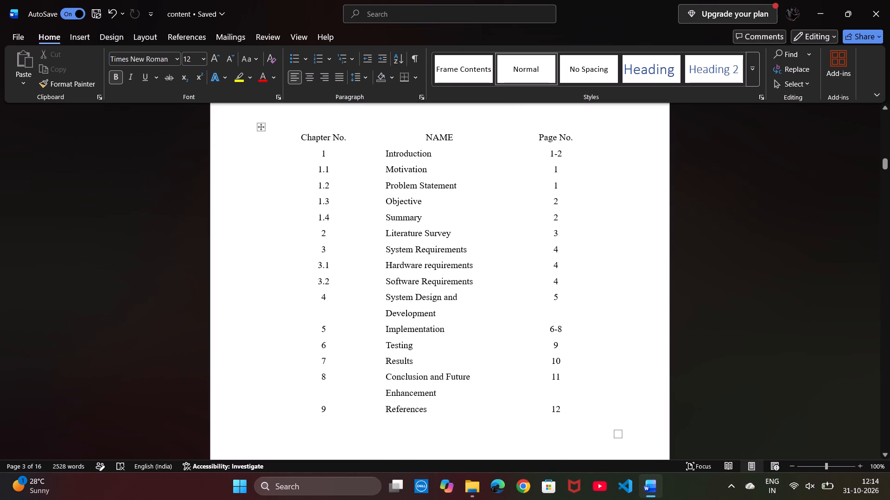
Make the Table of Contents header row bold across Chapter No., NAME and Page No.
triple_click(298, 137)
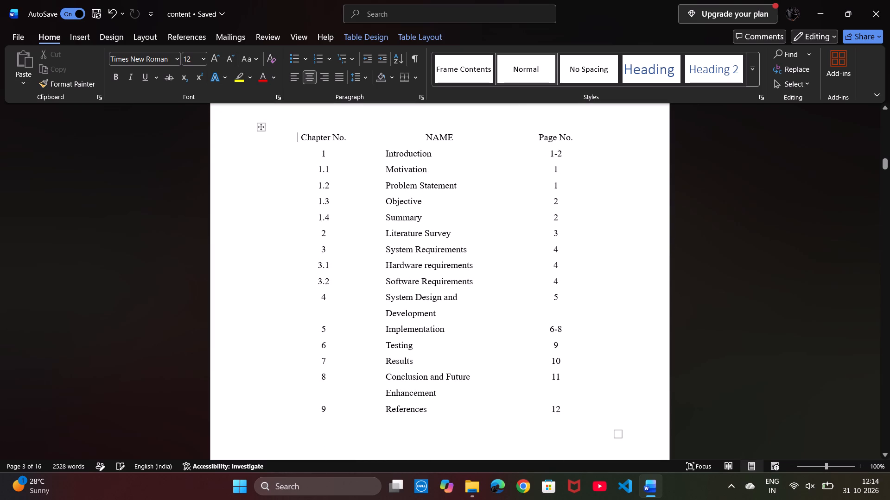
click(298, 137)
triple_click(298, 137)
click(298, 137)
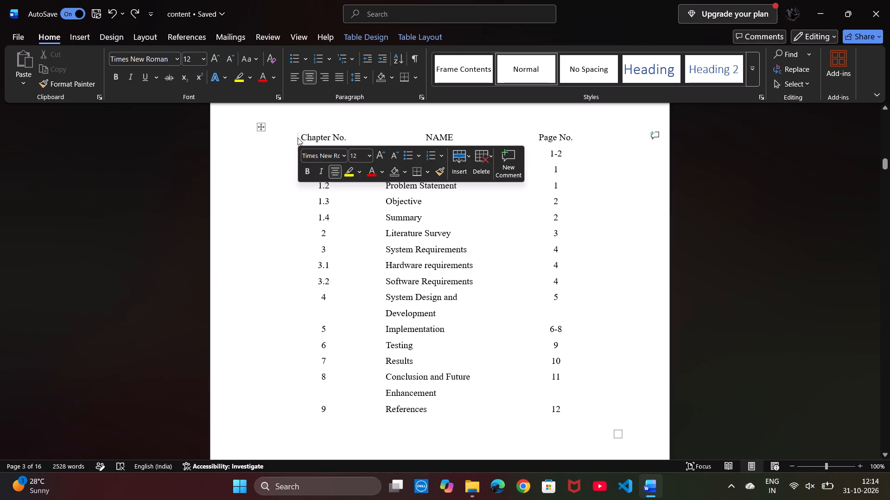
drag(288, 134, 294, 134)
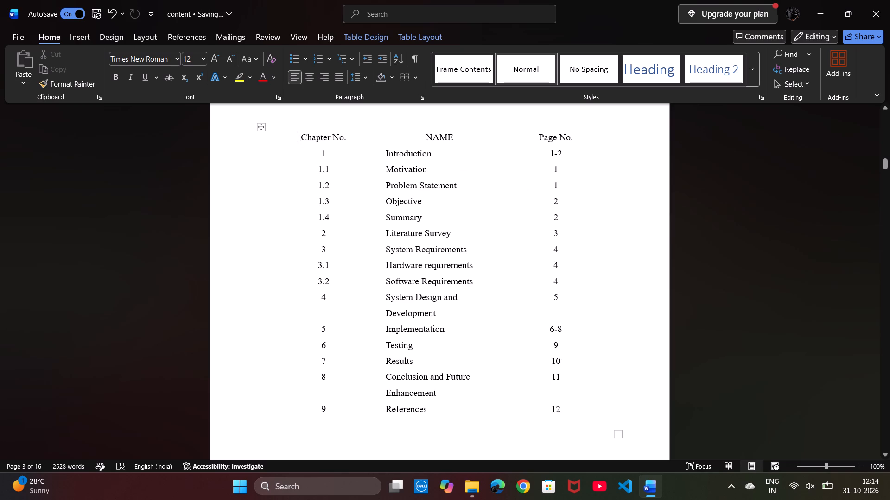
drag(294, 134, 290, 144)
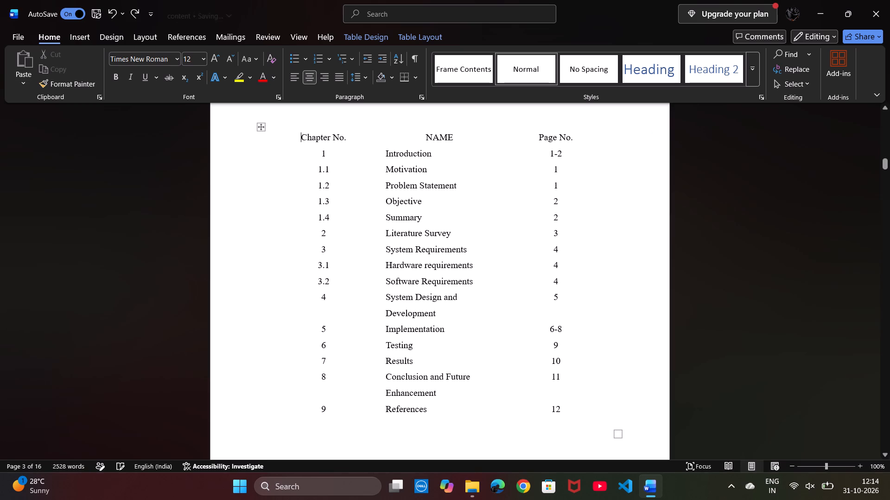
click(260, 130)
click(295, 145)
drag(296, 138, 300, 138)
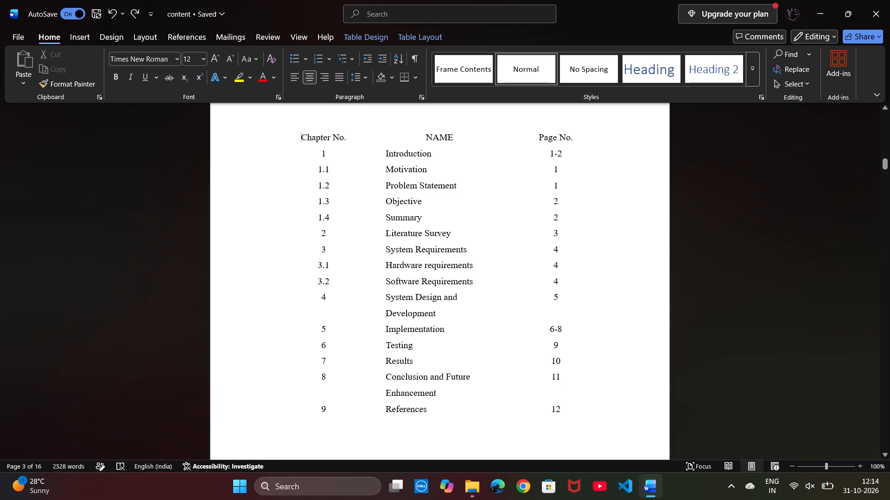
drag(300, 138, 443, 137)
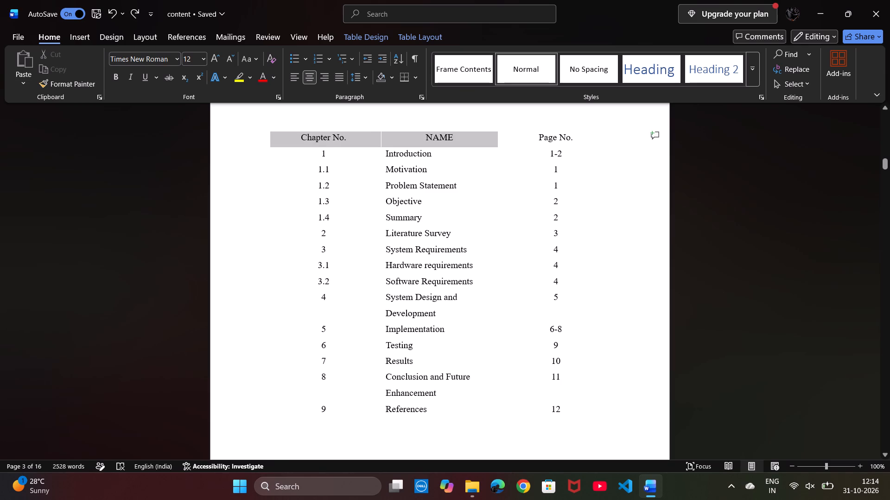
drag(443, 137, 543, 136)
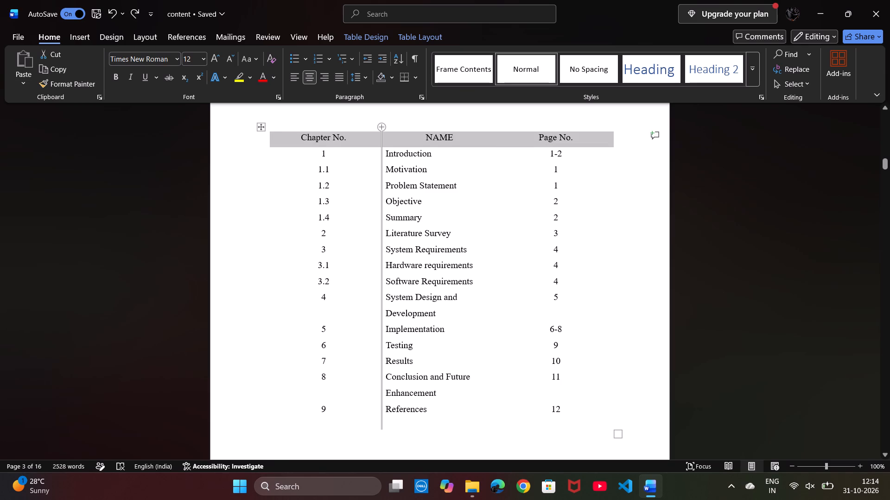
click(119, 76)
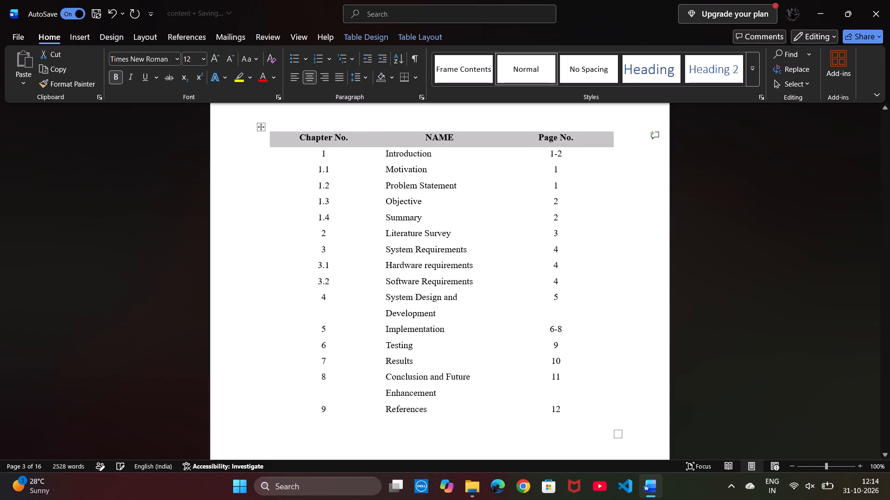
click(340, 239)
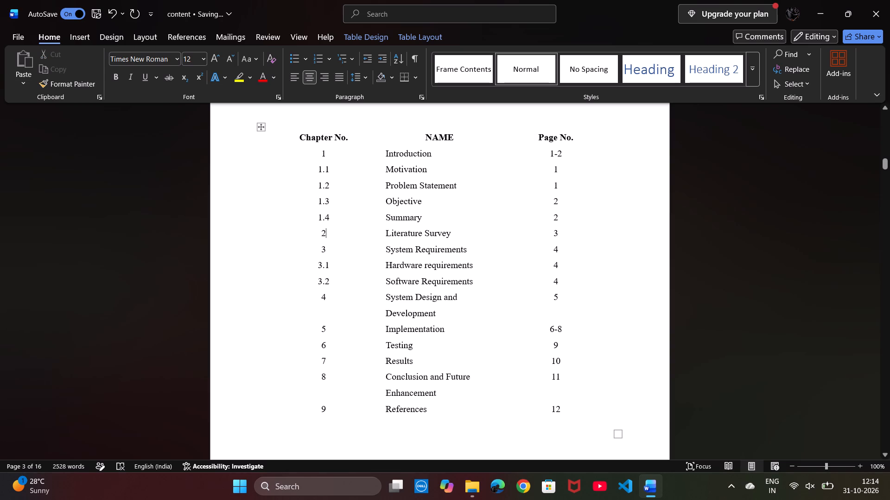
click(341, 284)
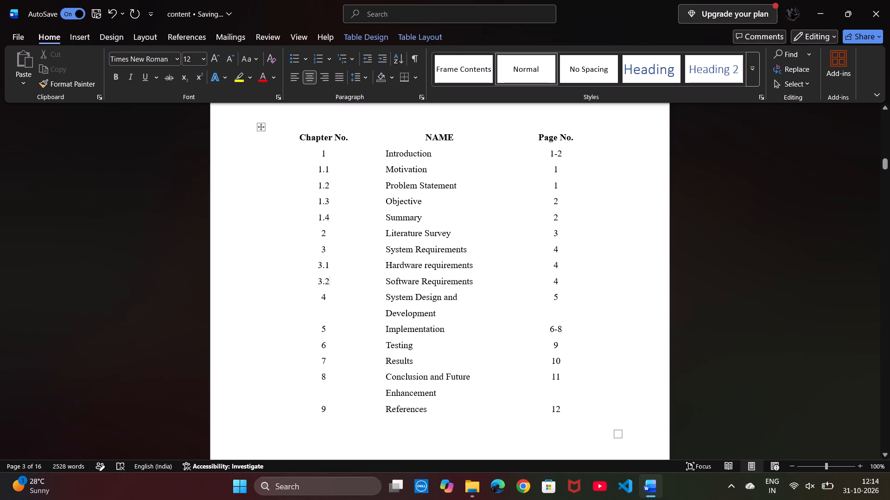
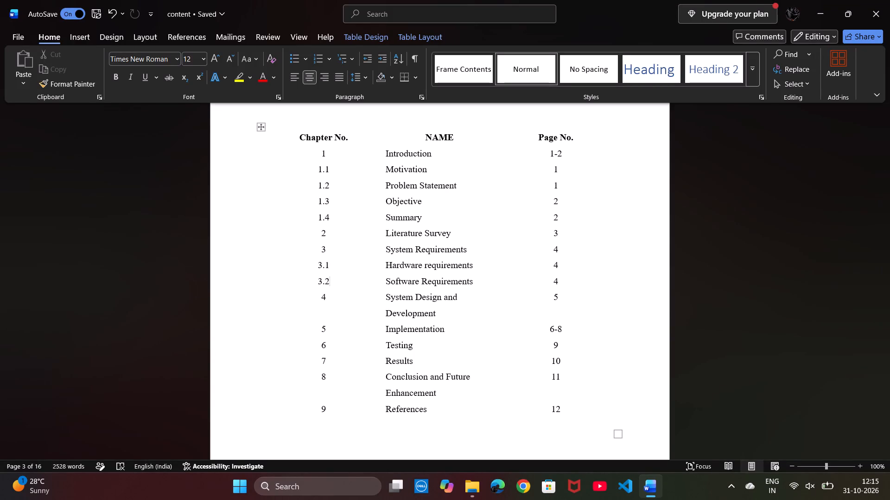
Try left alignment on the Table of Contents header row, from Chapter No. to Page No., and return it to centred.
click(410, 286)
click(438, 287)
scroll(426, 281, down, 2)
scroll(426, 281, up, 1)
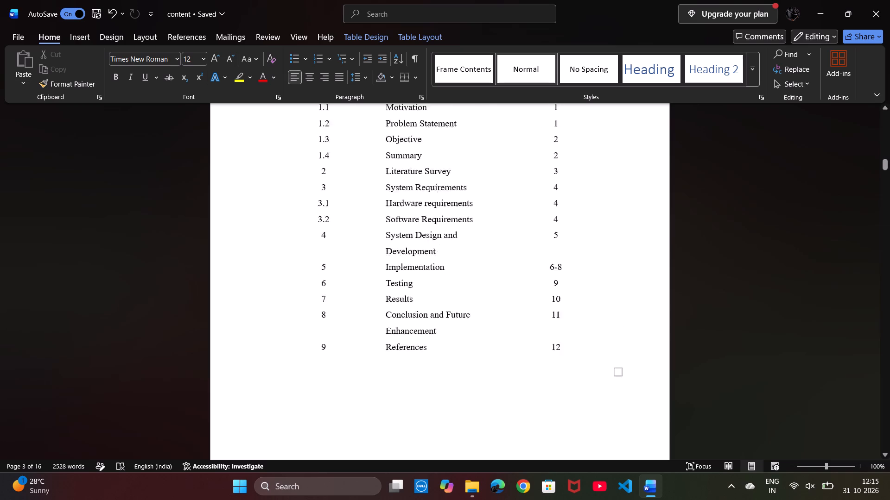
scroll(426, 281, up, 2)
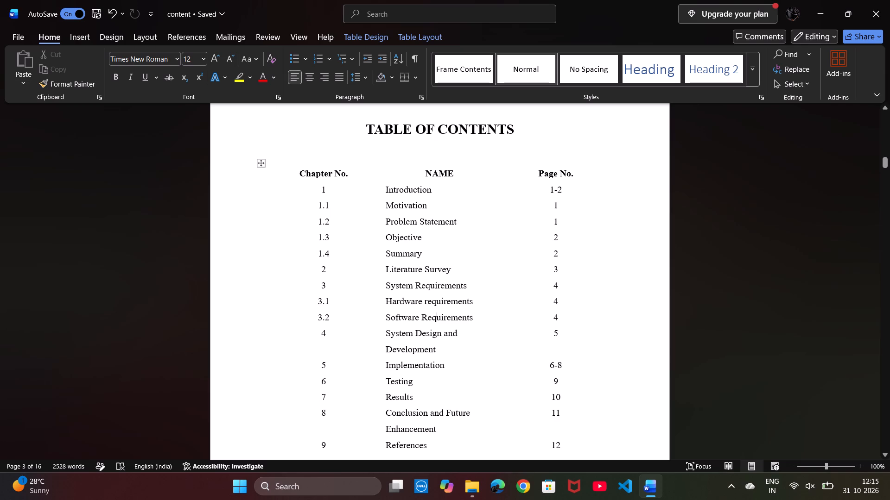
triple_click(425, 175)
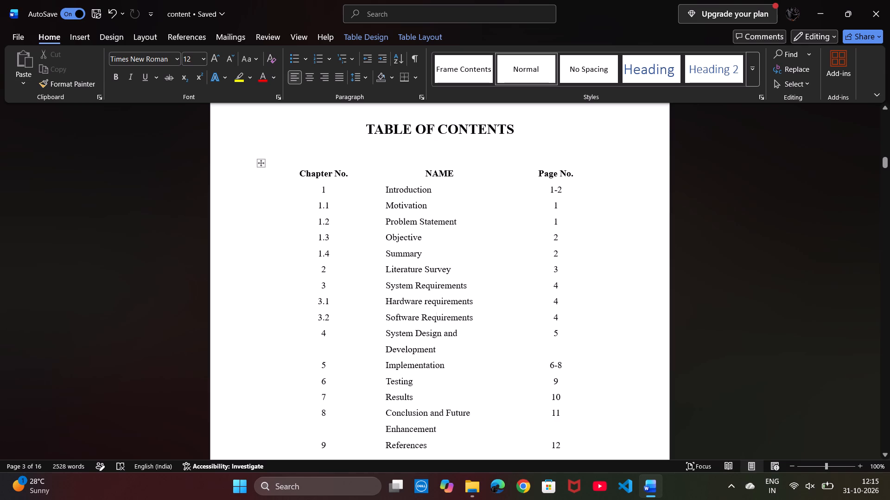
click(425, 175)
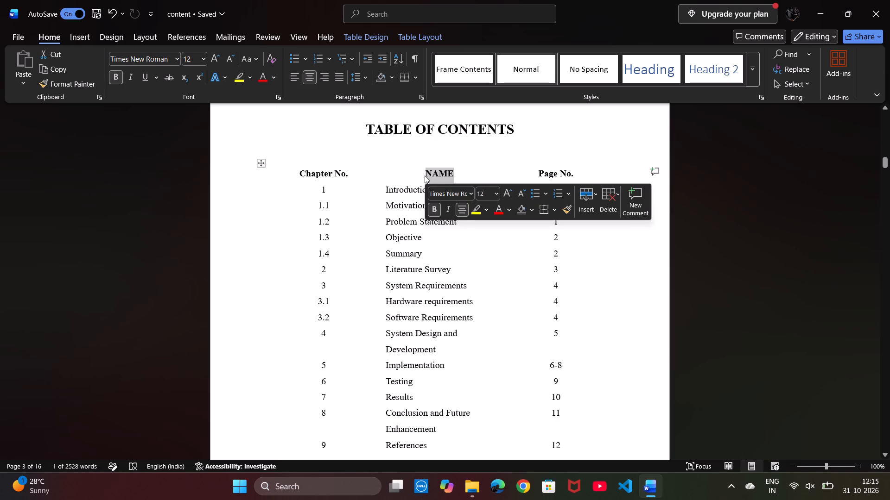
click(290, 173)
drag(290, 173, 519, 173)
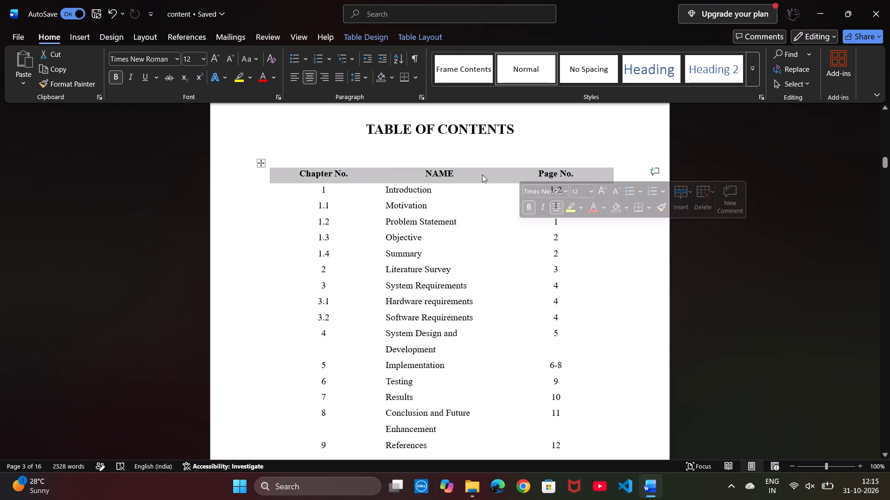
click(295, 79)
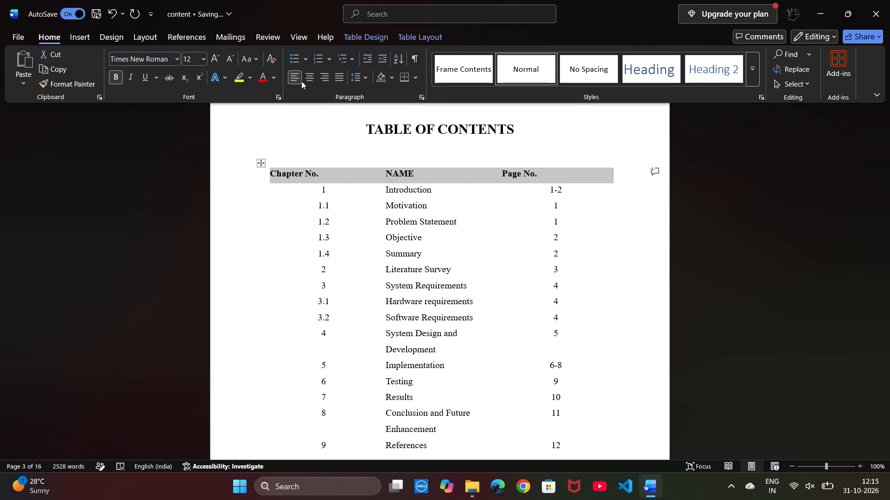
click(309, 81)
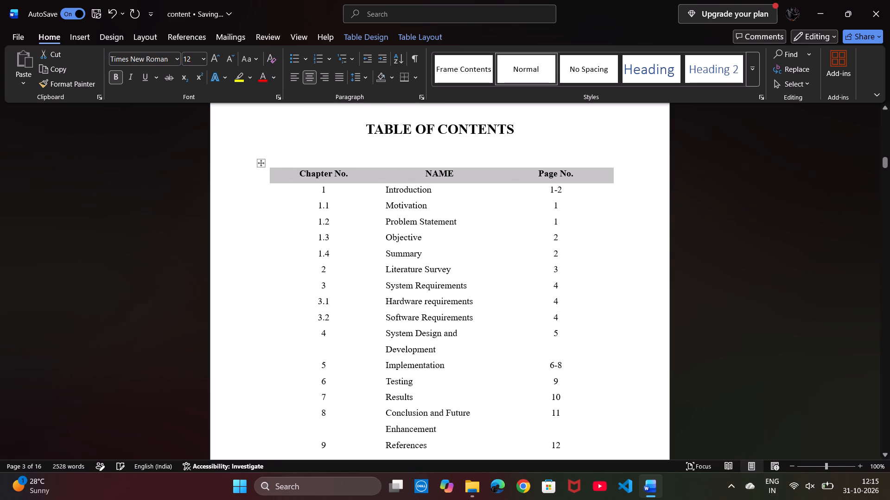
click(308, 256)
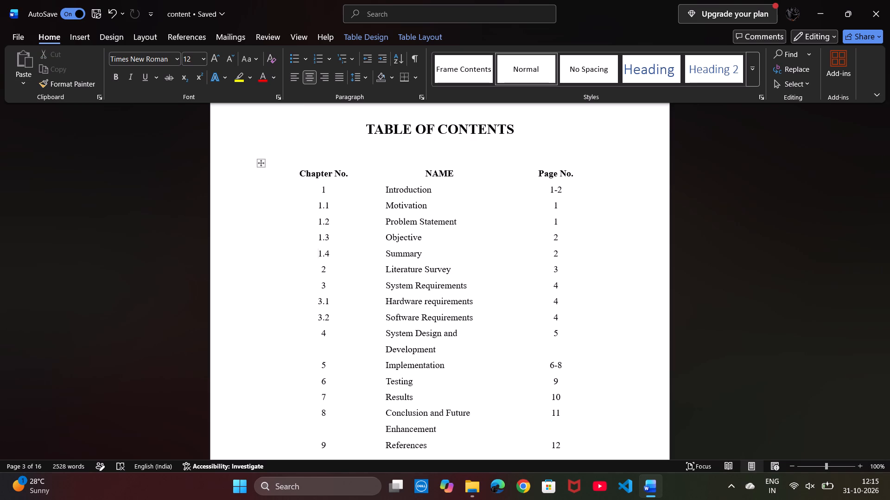
Left-align the description entries from Methodology through Admin Dashboard in the List of Figures table.
scroll(350, 281, down, 1)
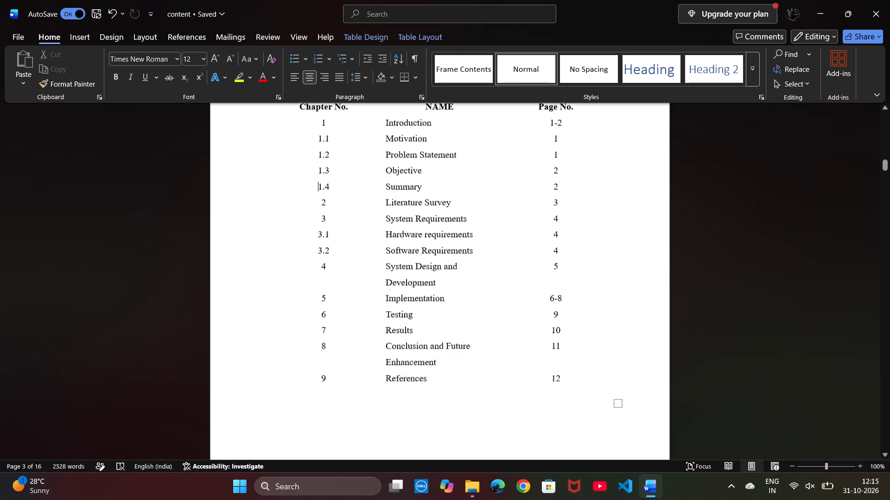
scroll(350, 281, down, 1)
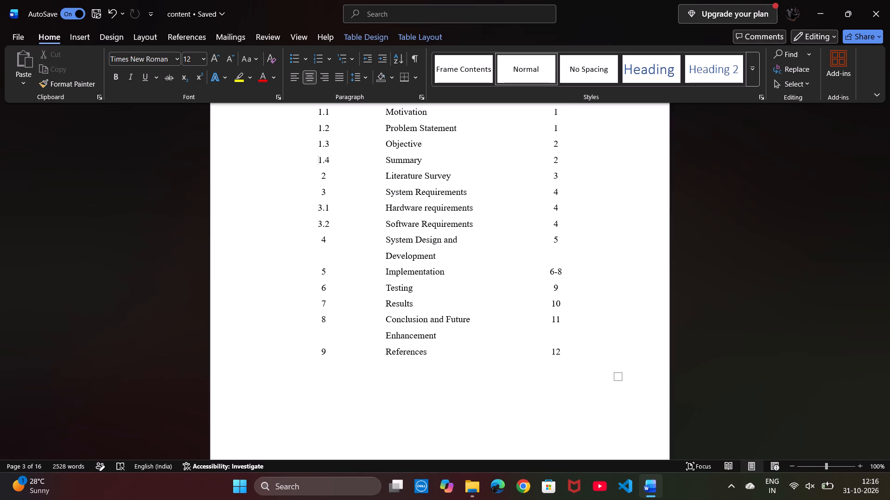
click(400, 294)
scroll(400, 294, down, 4)
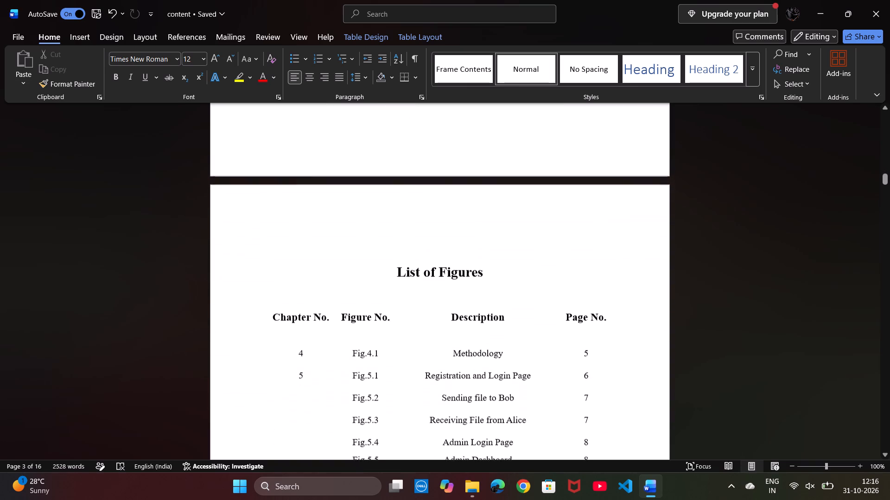
scroll(400, 294, down, 1)
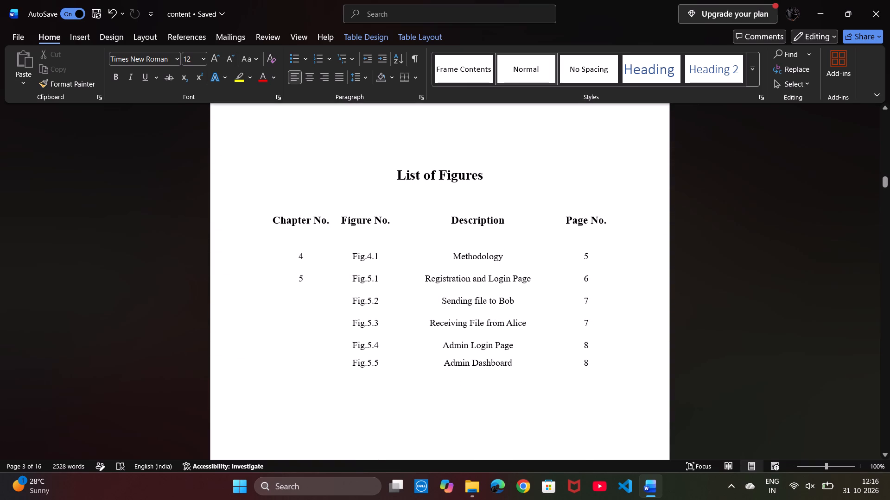
triple_click(443, 221)
click(443, 221)
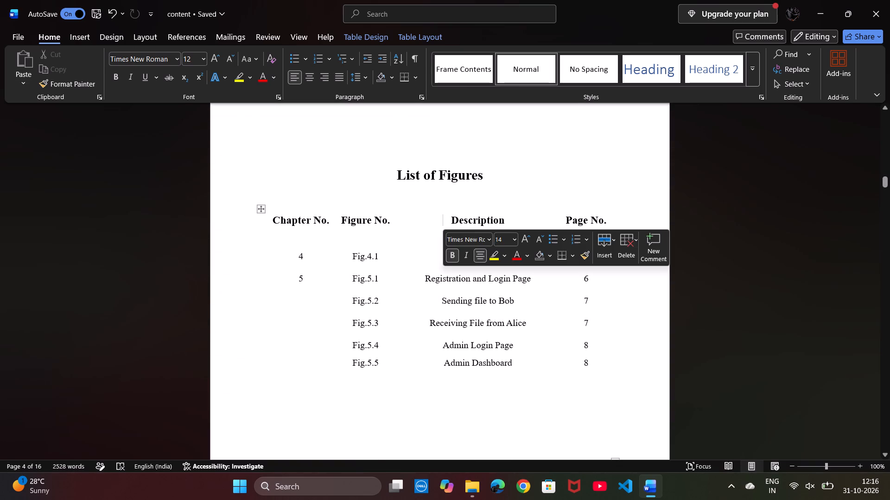
triple_click(430, 254)
double_click(430, 254)
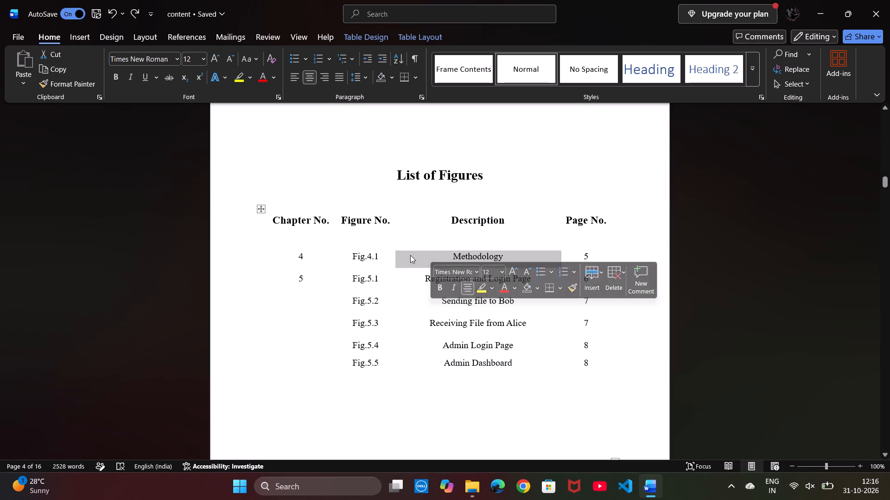
click(405, 244)
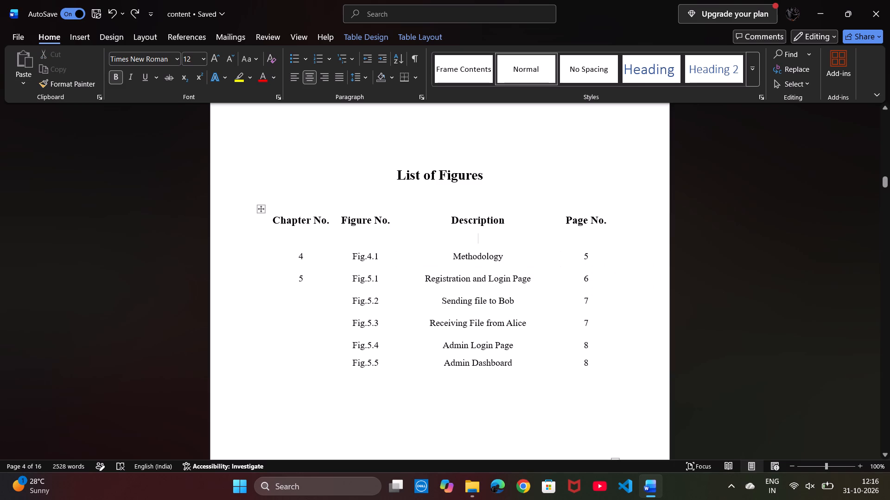
click(407, 251)
drag(409, 256, 415, 267)
drag(415, 267, 480, 362)
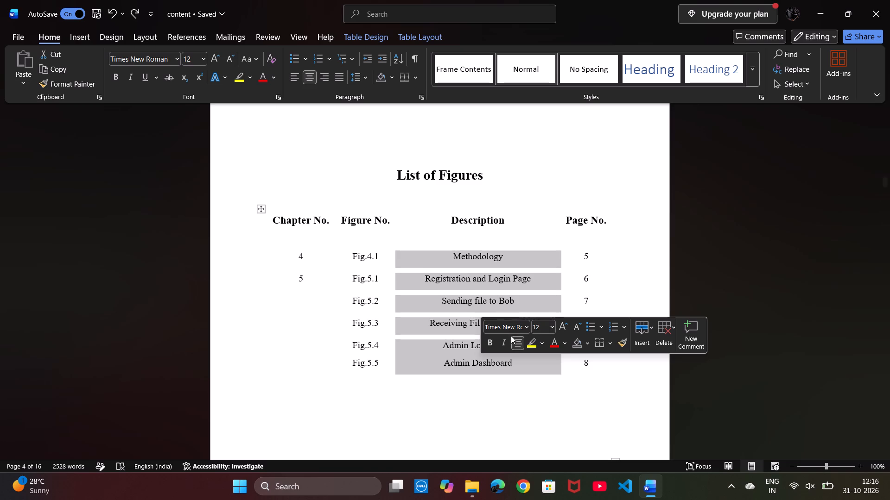
click(515, 340)
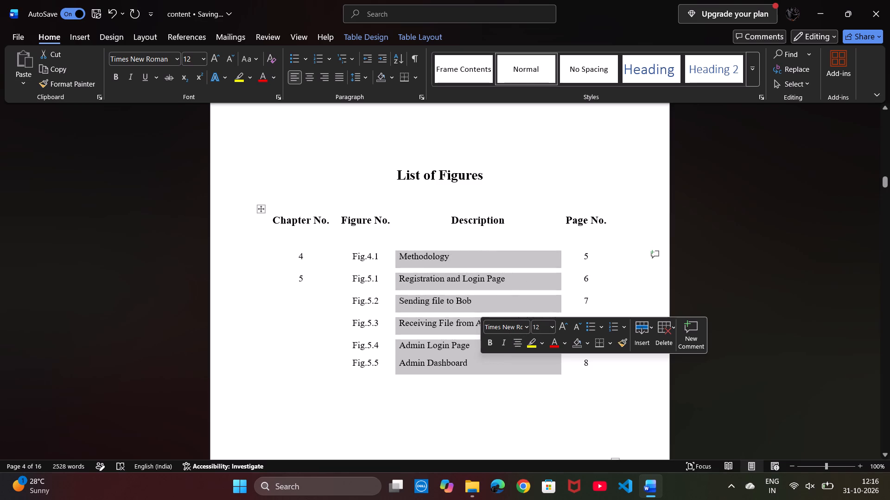
Left-align the figure numbers Fig.4.1 through Fig.5.5 in the List of Figures table.
drag(349, 254, 367, 343)
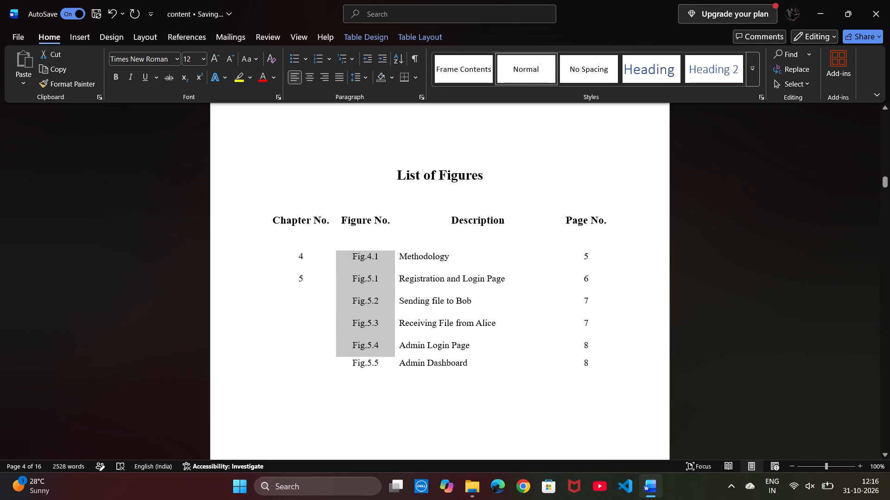
drag(367, 343, 372, 360)
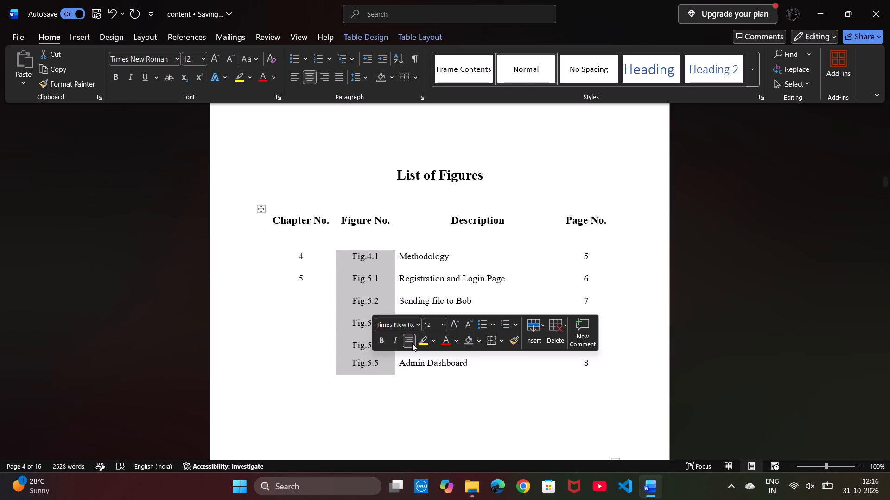
click(410, 343)
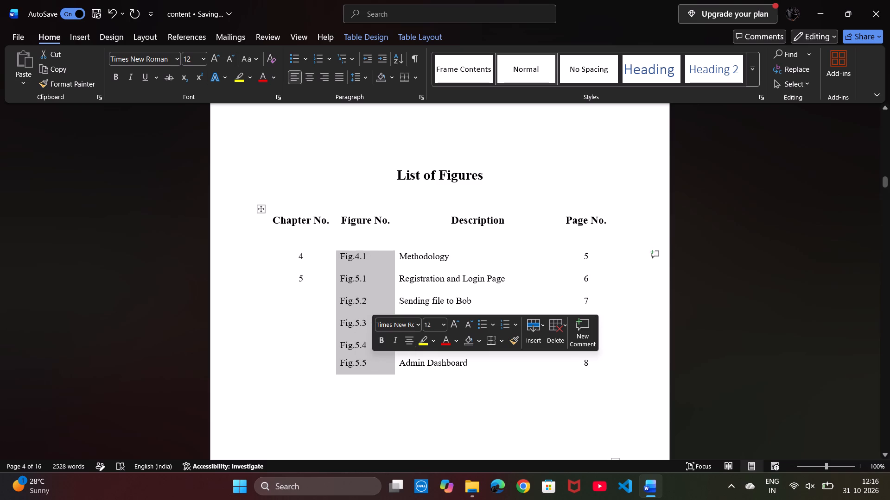
click(410, 389)
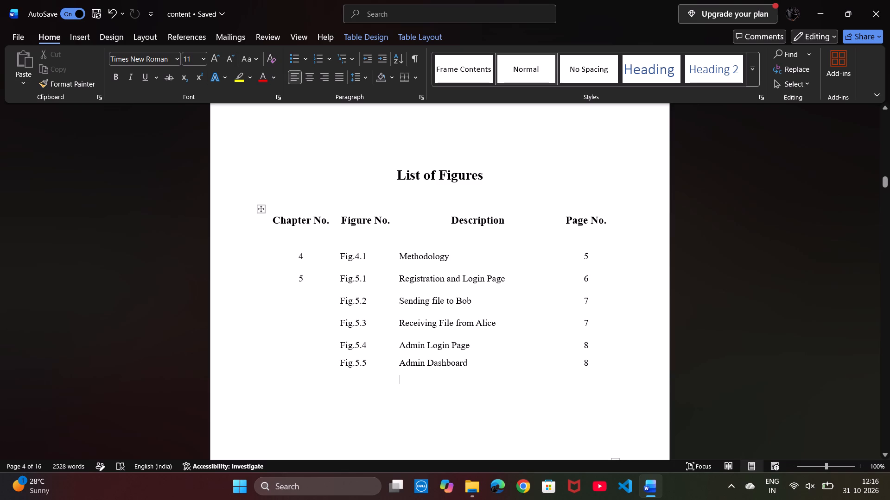
Left-align the Description column header in the List of Figures table.
triple_click(435, 218)
double_click(435, 218)
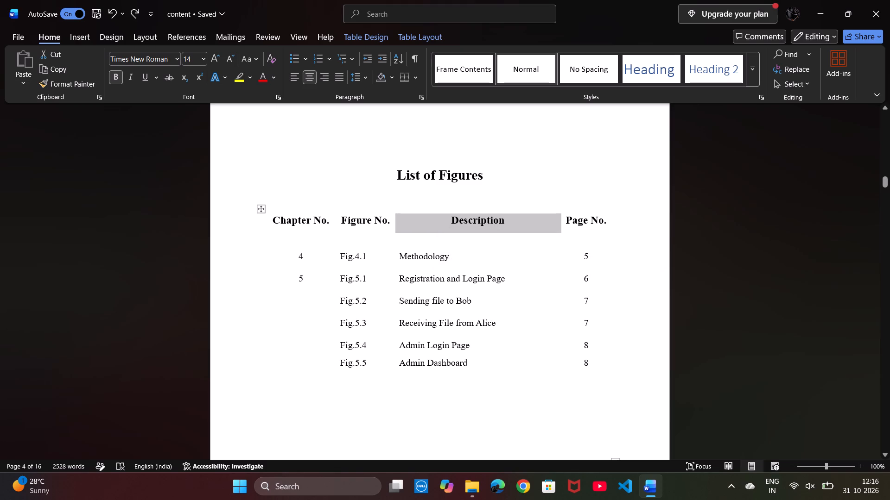
click(337, 368)
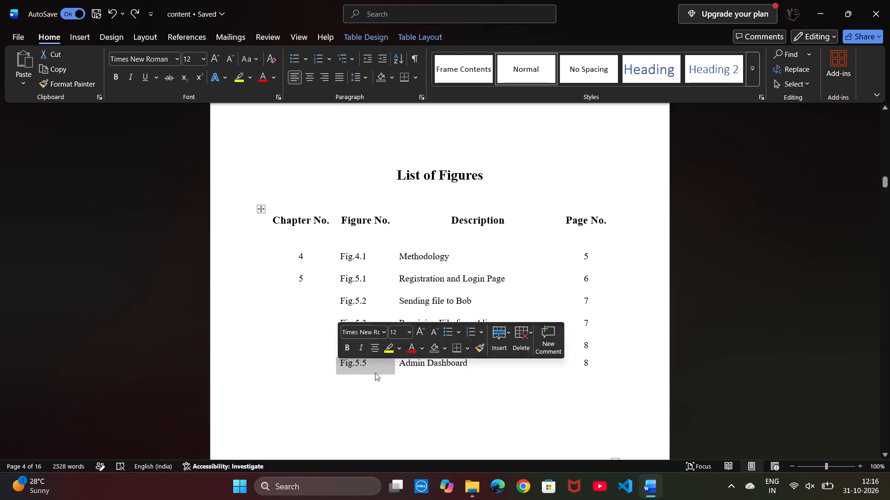
click(383, 383)
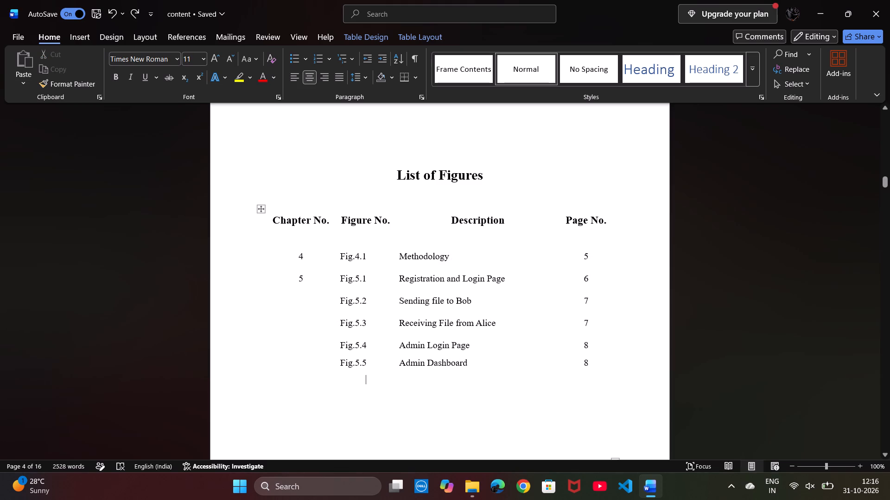
double_click(450, 220)
triple_click(450, 220)
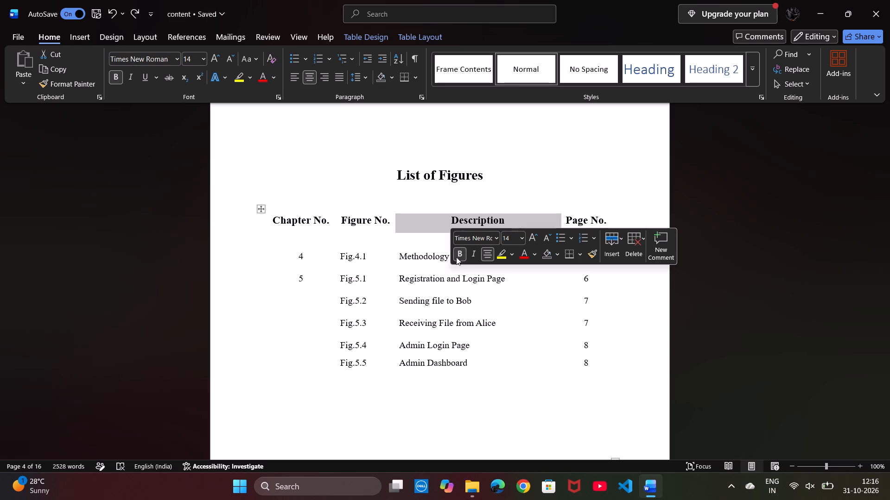
click(488, 253)
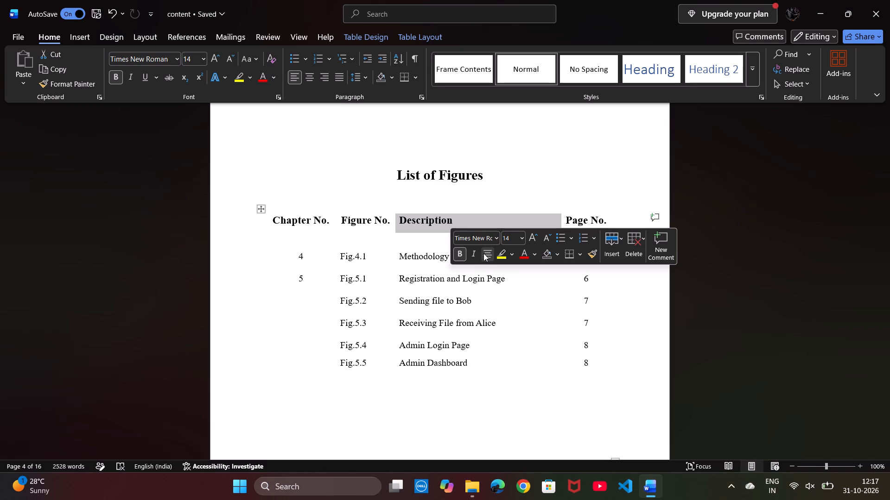
click(469, 295)
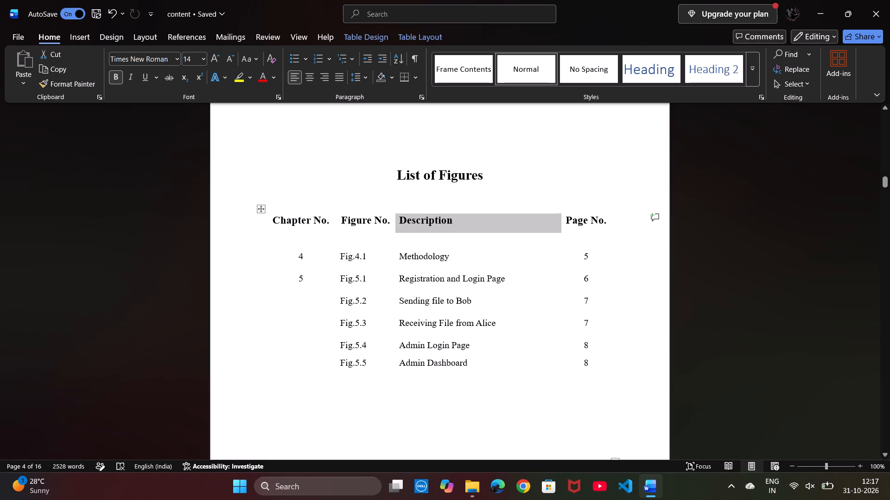
Left-align the Chapter No. and Figure No. column headers in the List of Figures table.
drag(388, 220, 301, 220)
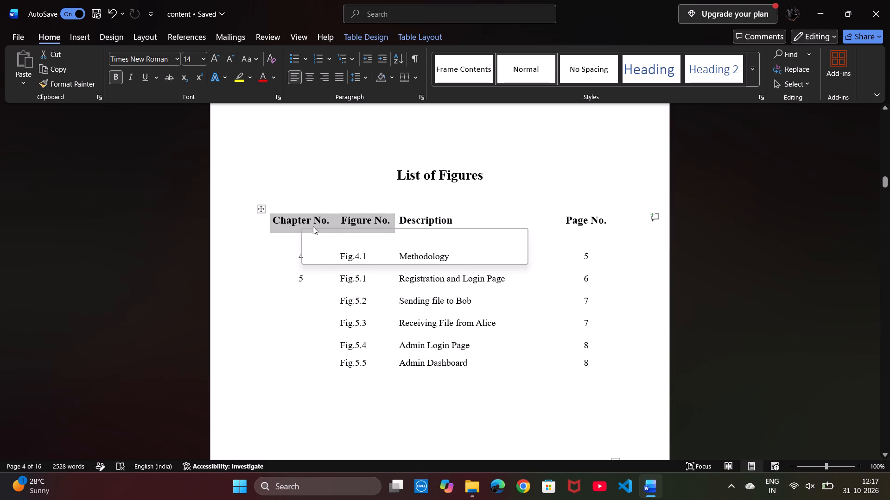
click(340, 250)
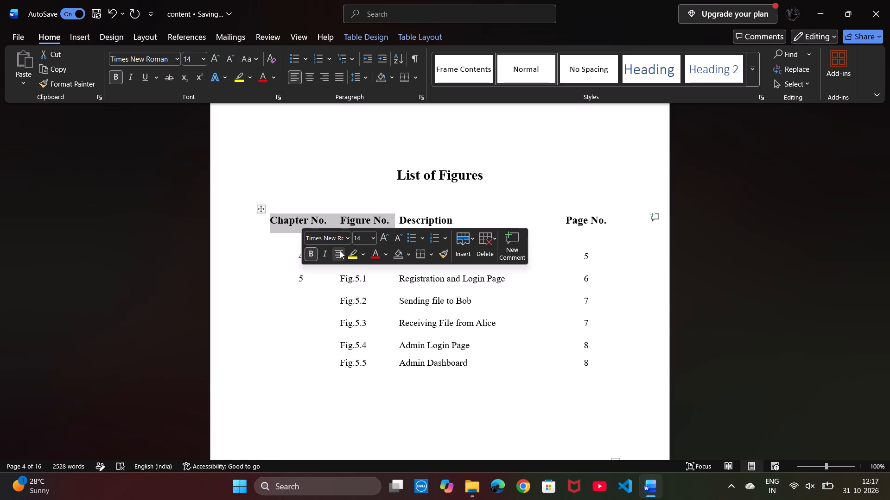
click(365, 331)
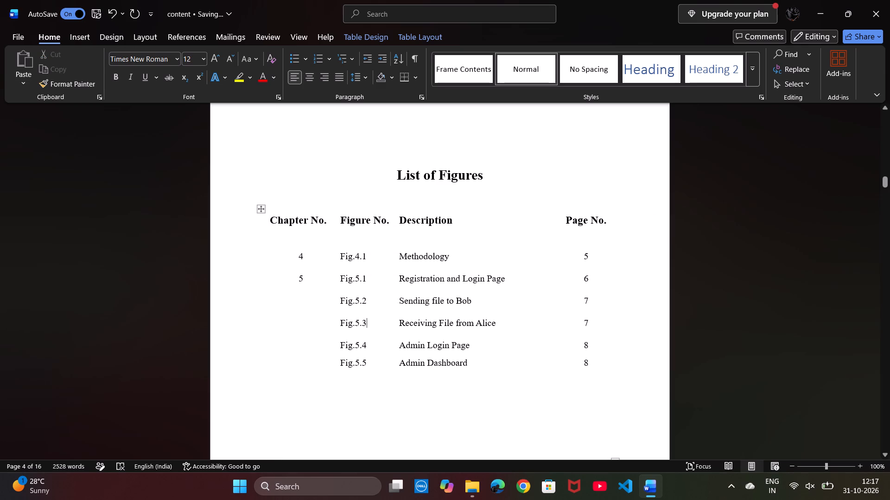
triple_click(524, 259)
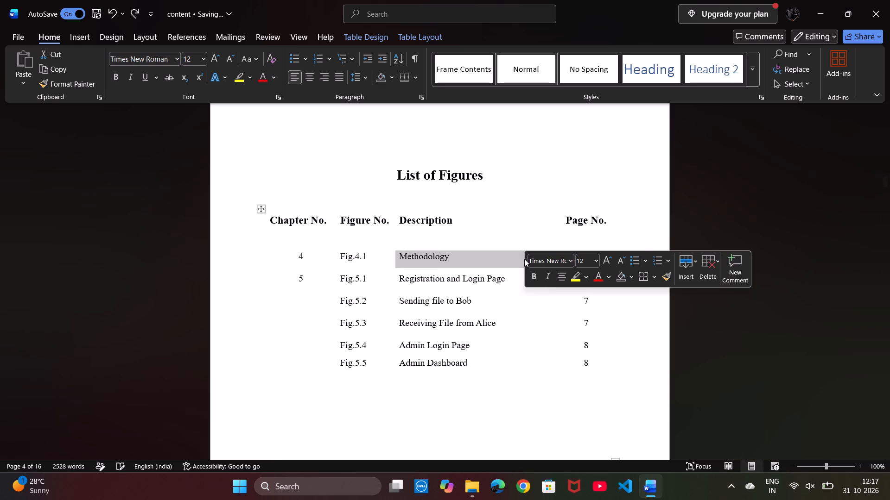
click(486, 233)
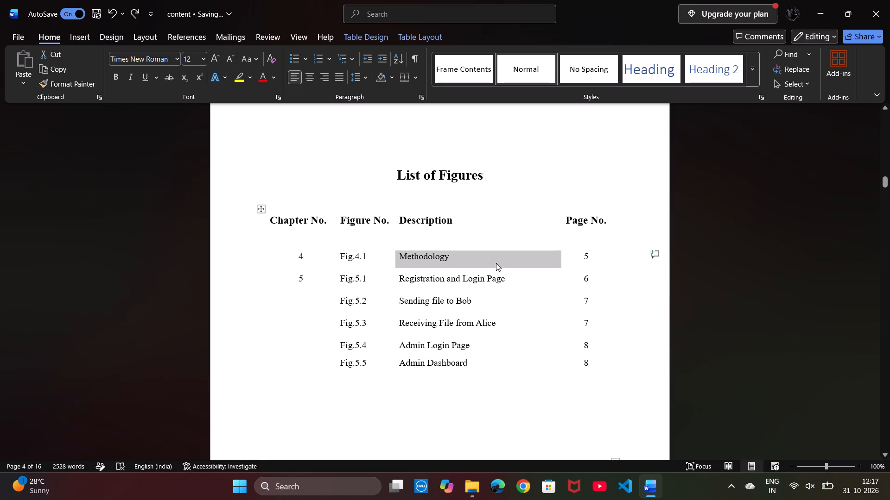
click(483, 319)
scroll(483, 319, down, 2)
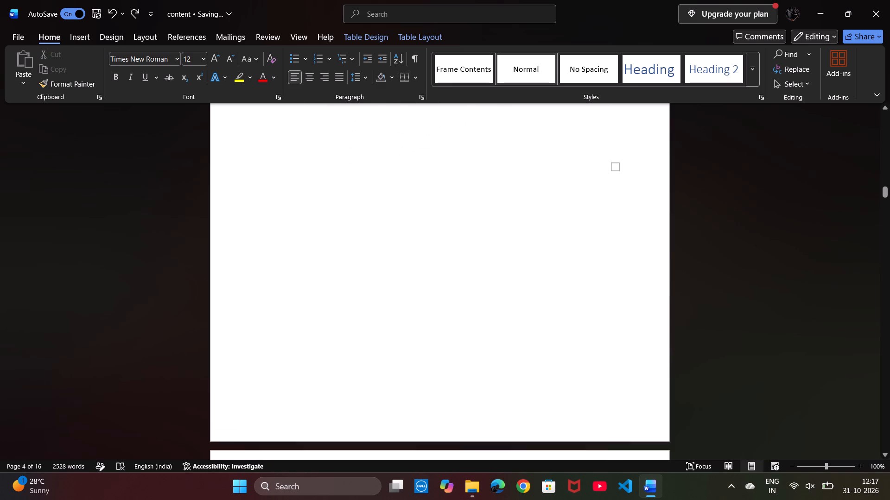
Make the word "To" bold at the start of the first bullet under 1.3 Objective.
scroll(483, 319, down, 5)
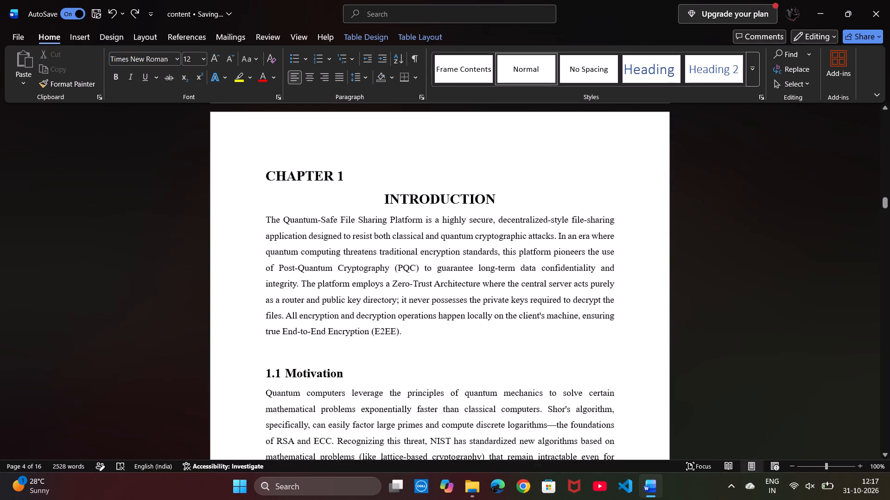
scroll(483, 319, down, 4)
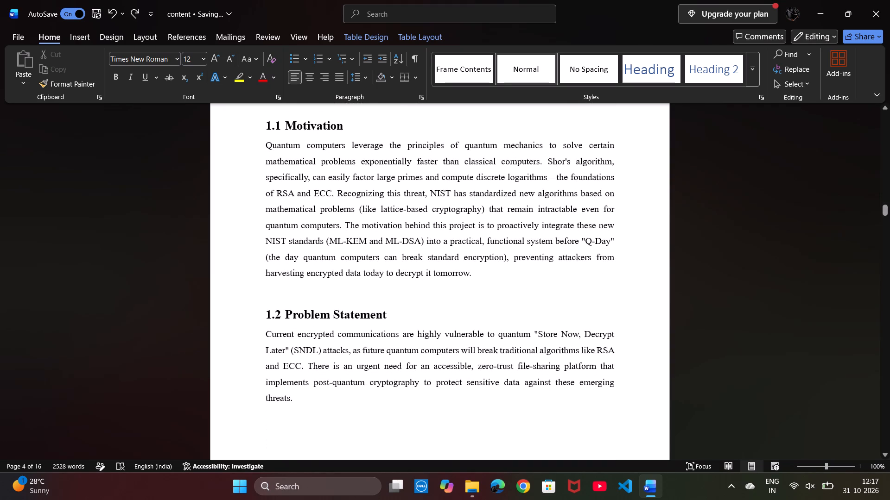
scroll(483, 319, down, 3)
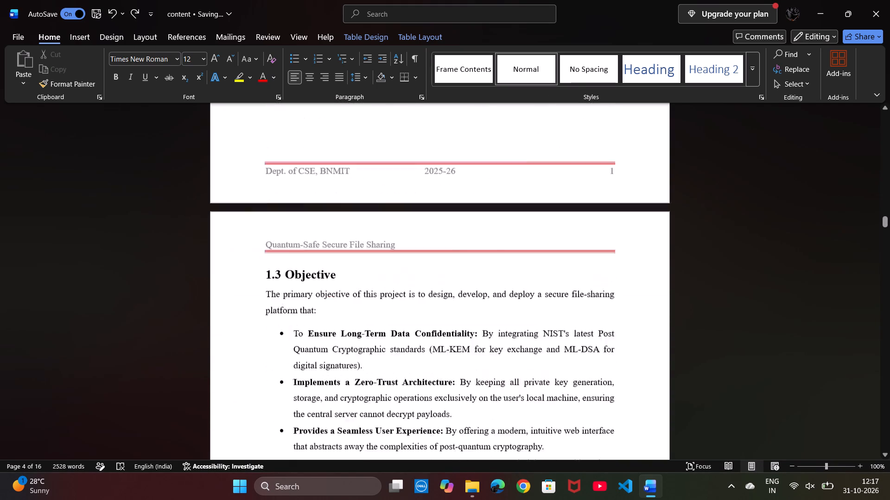
scroll(483, 319, down, 3)
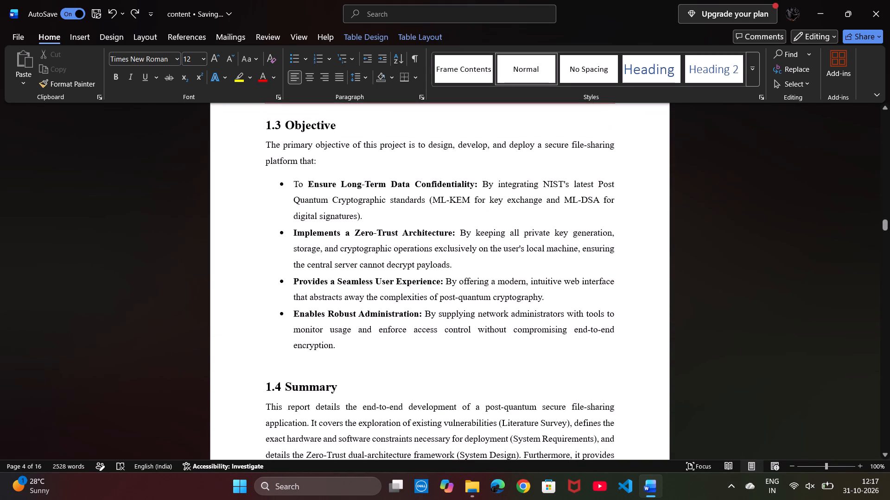
click(292, 233)
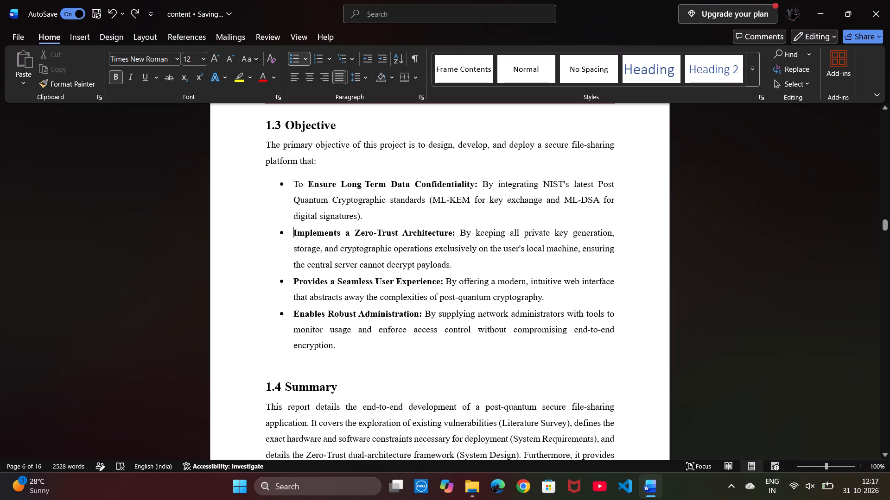
drag(302, 182, 291, 182)
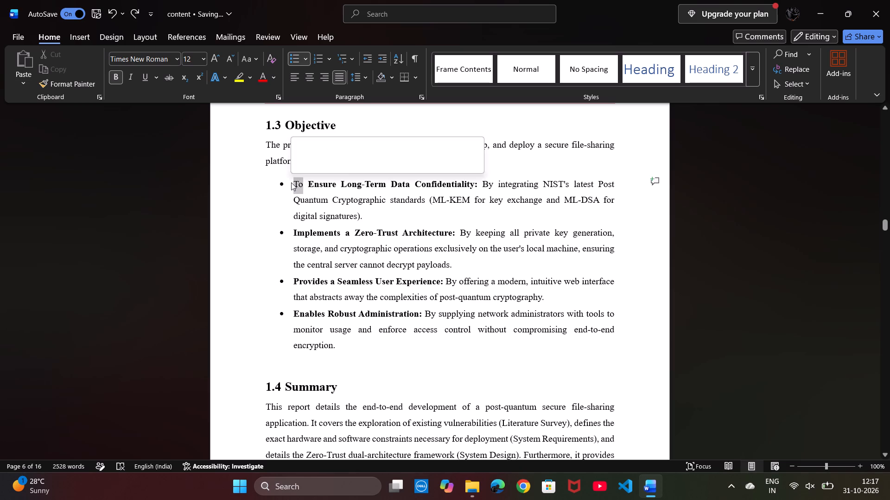
click(305, 159)
click(314, 202)
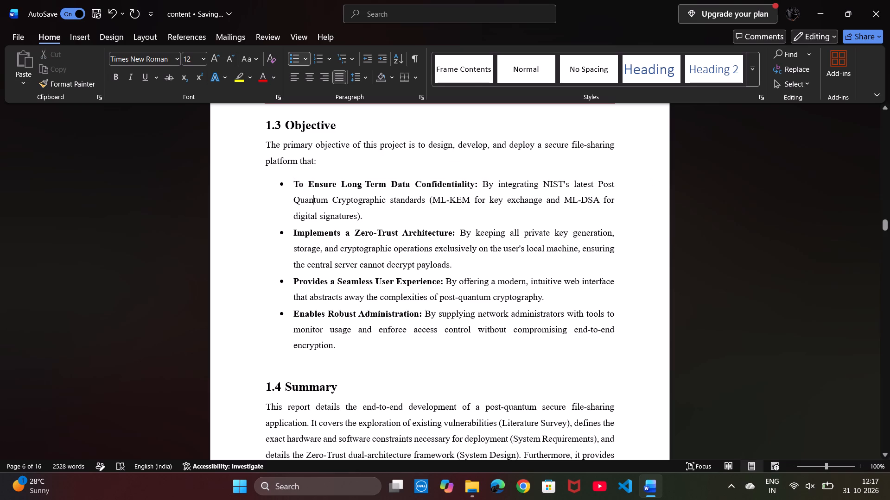
Reword the second objective's bold lead-in to "To Implement a Zero-Trust Architecture:".
click(293, 232)
key(shift+t)
text(o)
key(space)
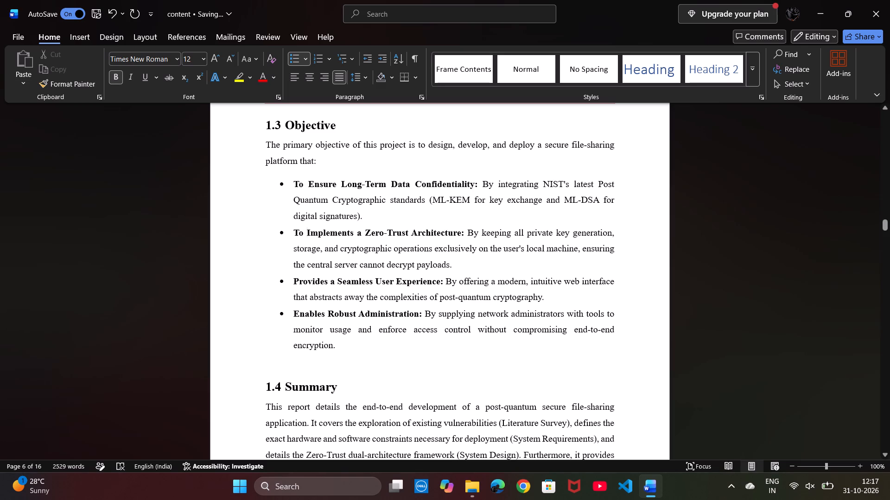
click(352, 229)
key(BackSpace)
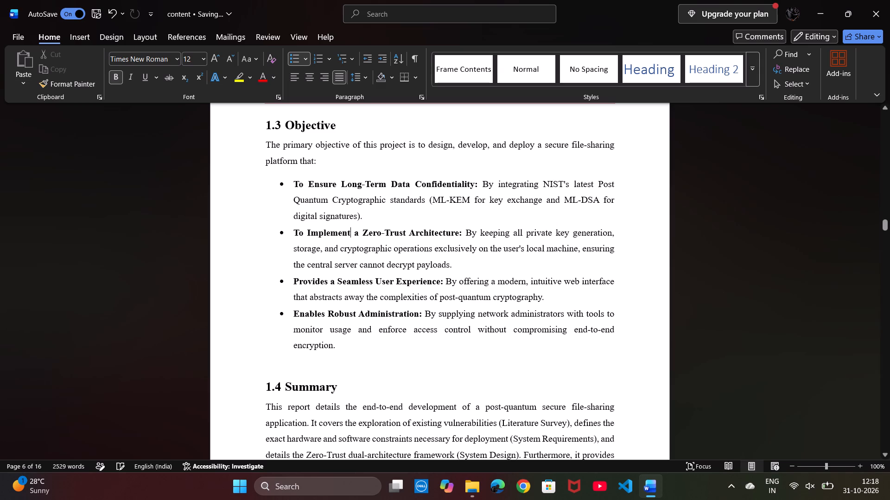
Reword the third objective's bold lead-in to "To Provide a Seamless User Experience:".
click(296, 281)
key(shift+t)
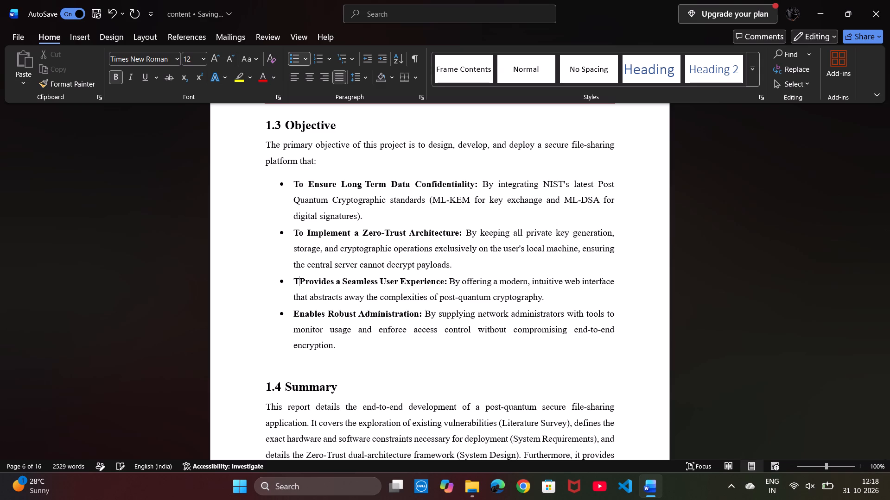
text(o)
key(space)
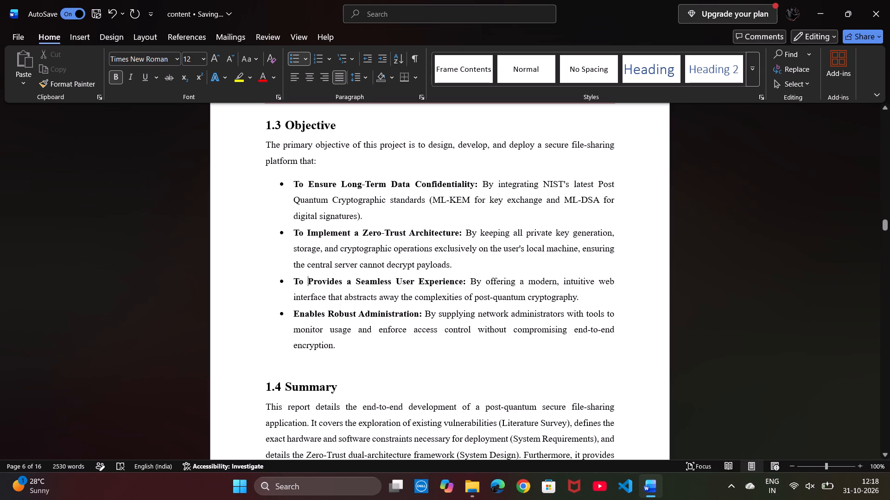
click(343, 283)
key(BackSpace)
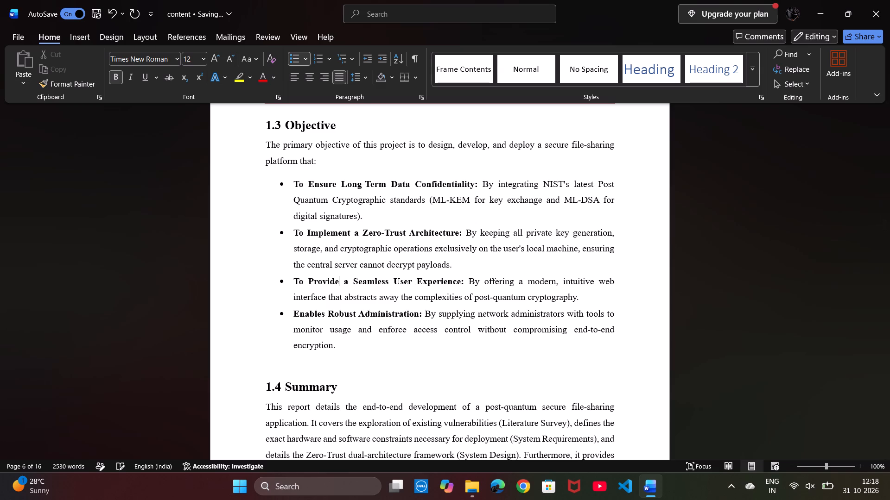
Reword the fourth objective's bold lead-in to "To Enable Robust Administration:".
click(296, 313)
text(To)
key(space)
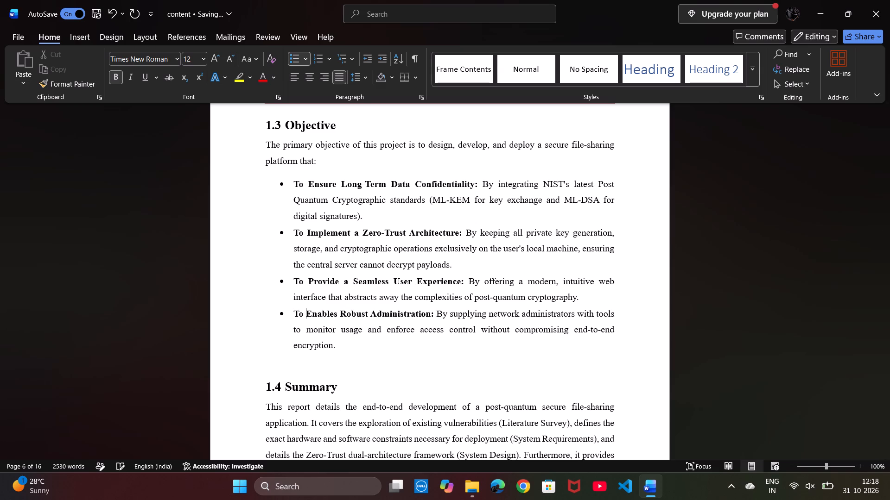
click(338, 313)
key(BackSpace)
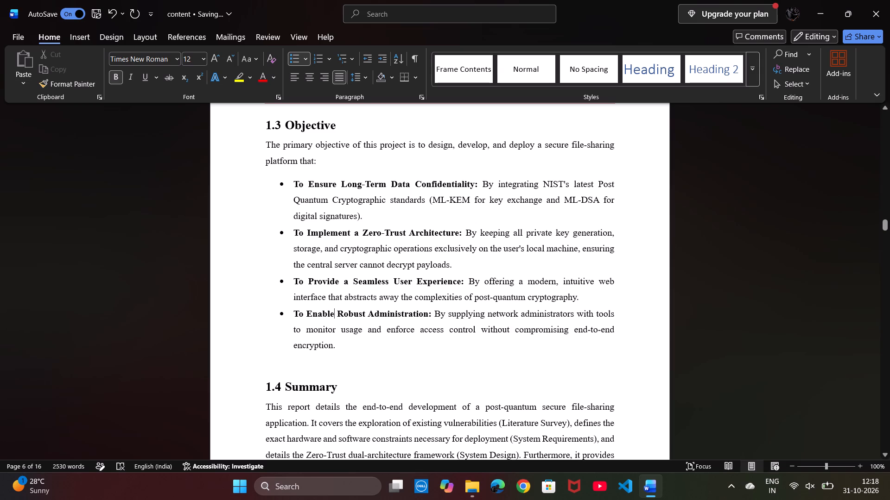
Read through the 1.4 Summary paragraph at the end of Chapter 1 to check its wording.
scroll(385, 338, down, 2)
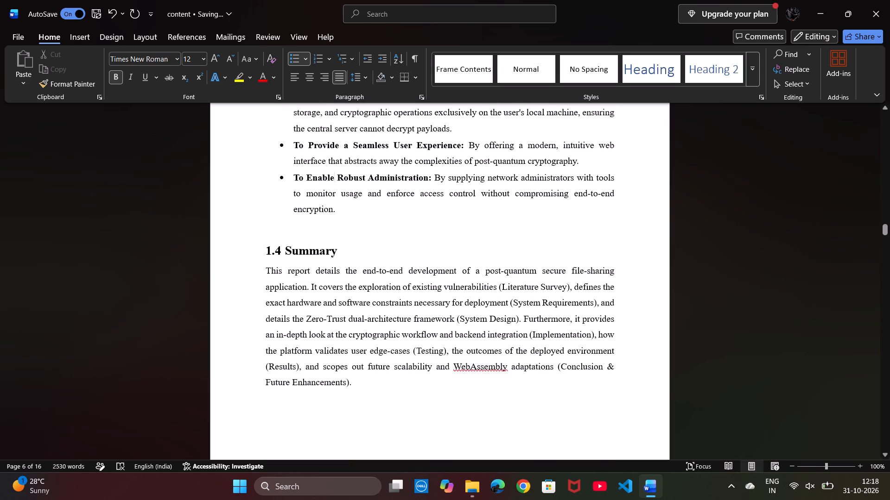
click(374, 380)
click(376, 332)
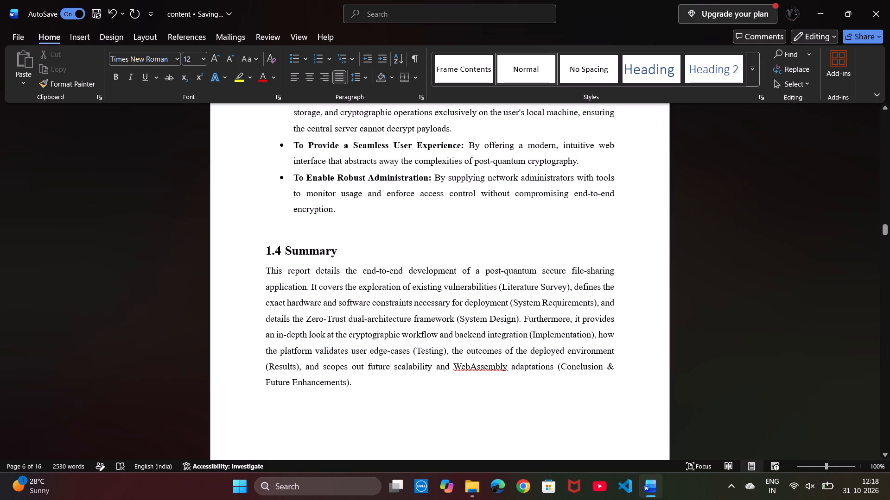
click(388, 344)
click(361, 306)
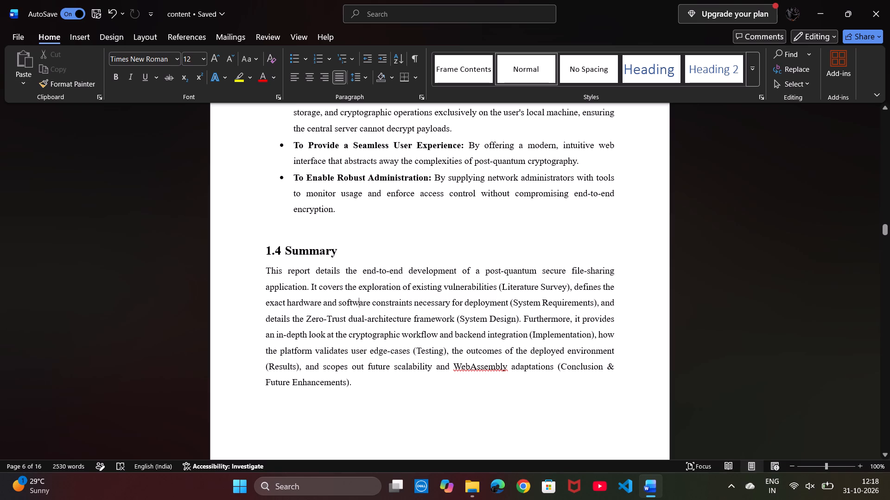
click(459, 321)
scroll(459, 321, down, 1)
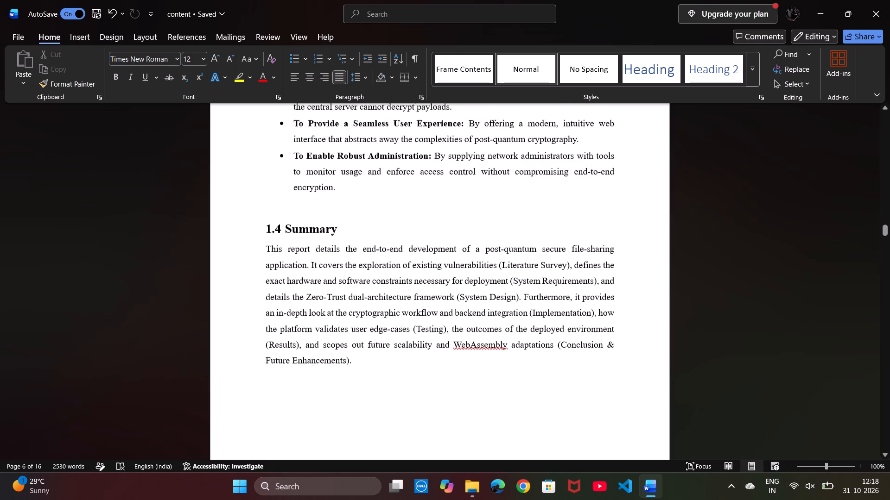
scroll(459, 321, down, 1)
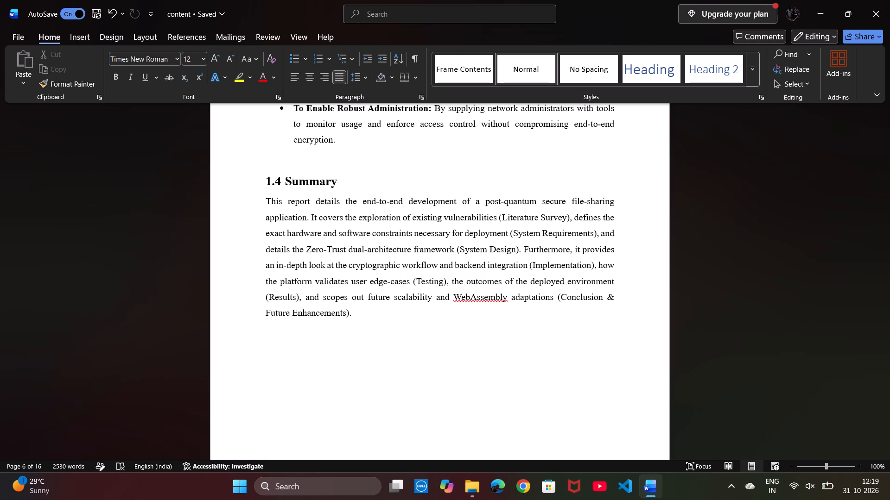
click(435, 293)
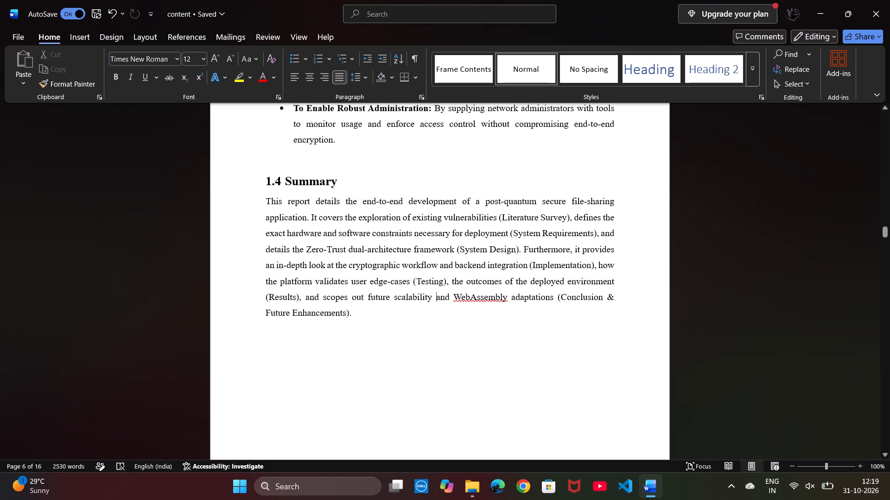
click(432, 294)
click(428, 295)
Read through Chapter 2, Literature Survey, and the opening of Chapter 3, System Requirements, checking headings and wording.
scroll(428, 307, down, 2)
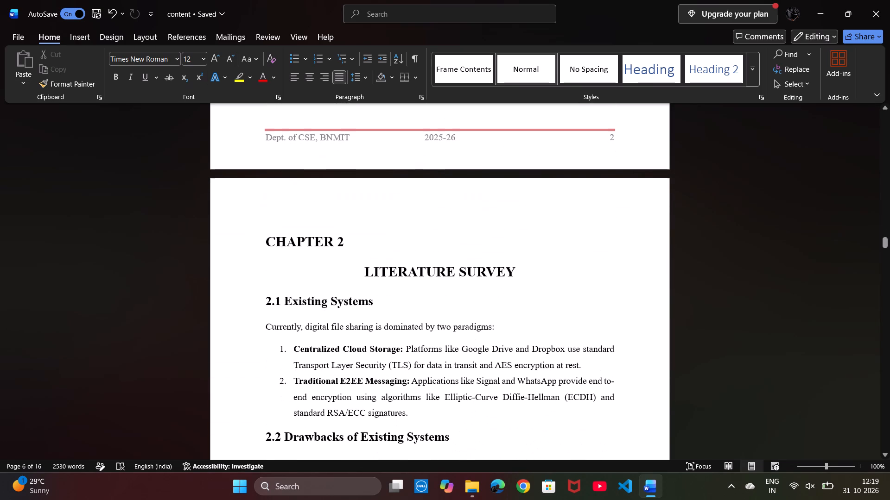
scroll(428, 307, down, 1)
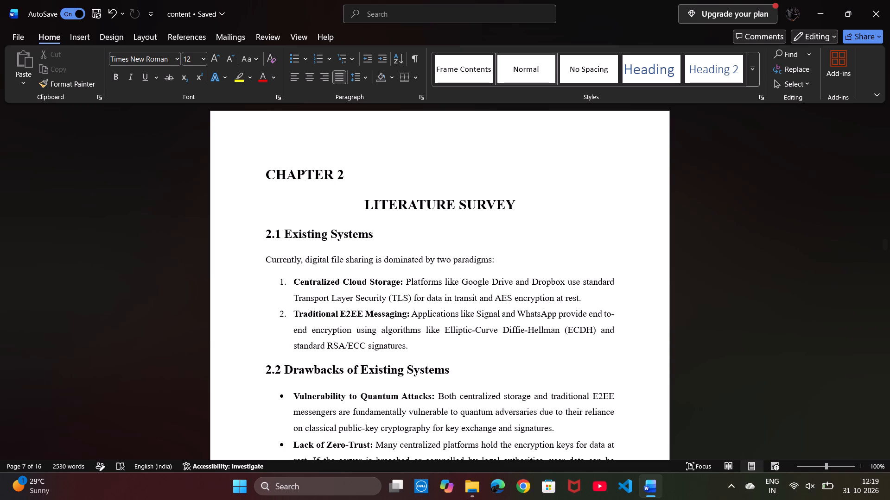
scroll(404, 283, down, 3)
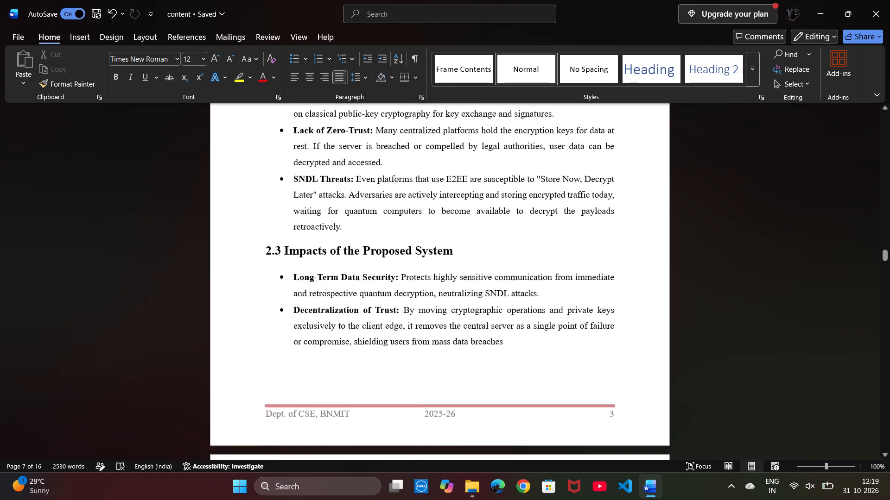
scroll(404, 283, down, 3)
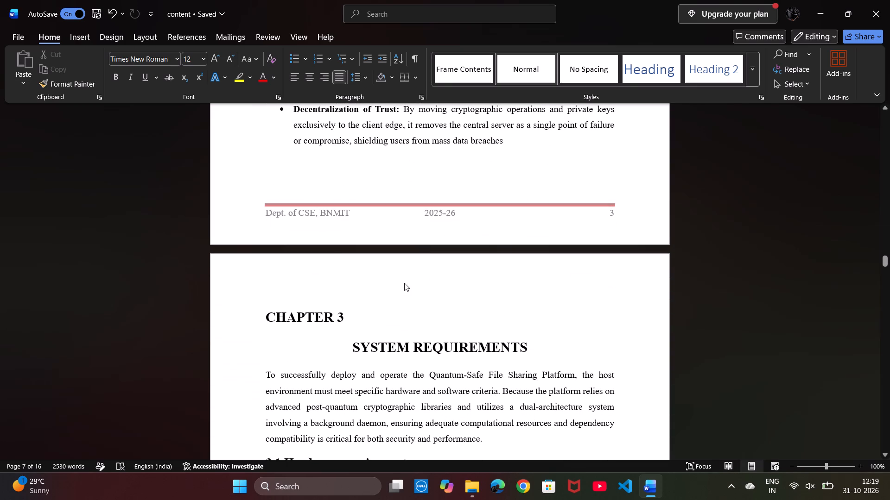
scroll(404, 283, down, 1)
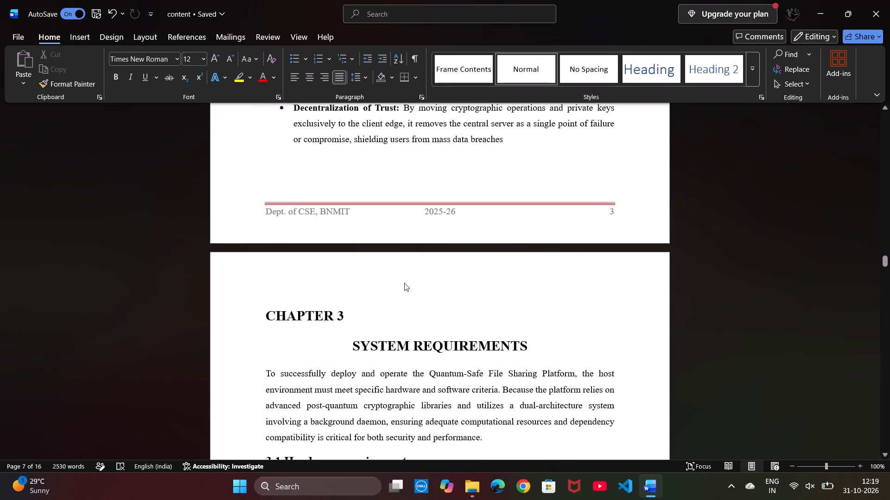
scroll(404, 283, down, 1)
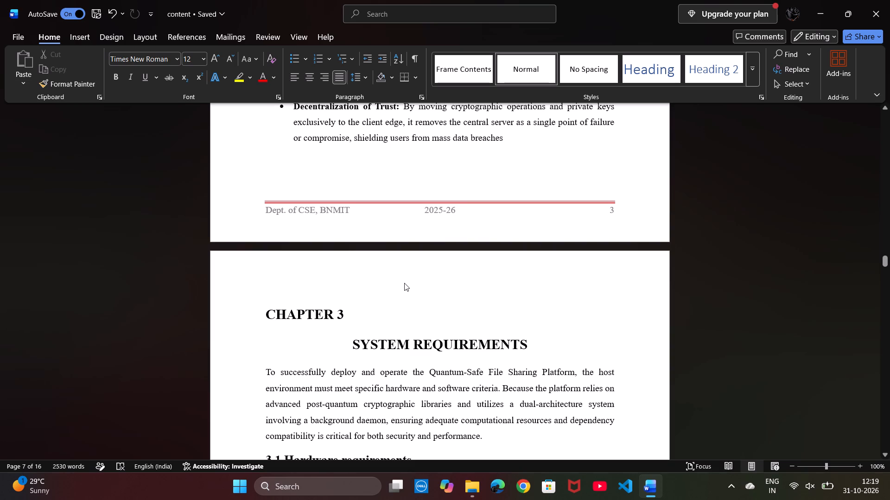
Skim Chapters 3 to 8 for heading and layout consistency, going back over the Chapter 7 Results sections.
scroll(404, 283, down, 3)
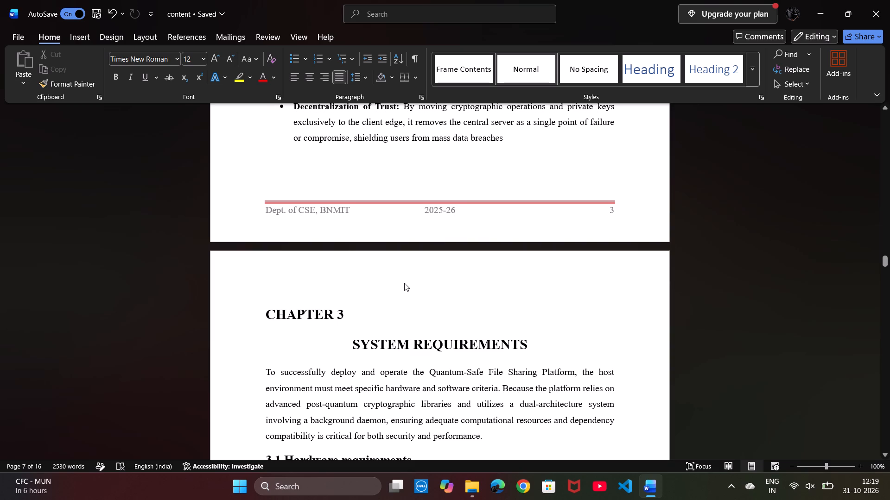
scroll(404, 283, down, 1)
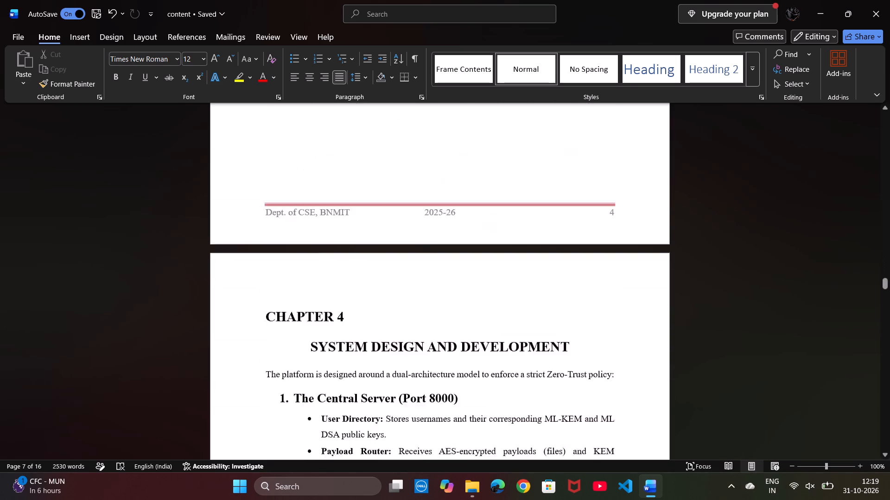
scroll(404, 283, down, 13)
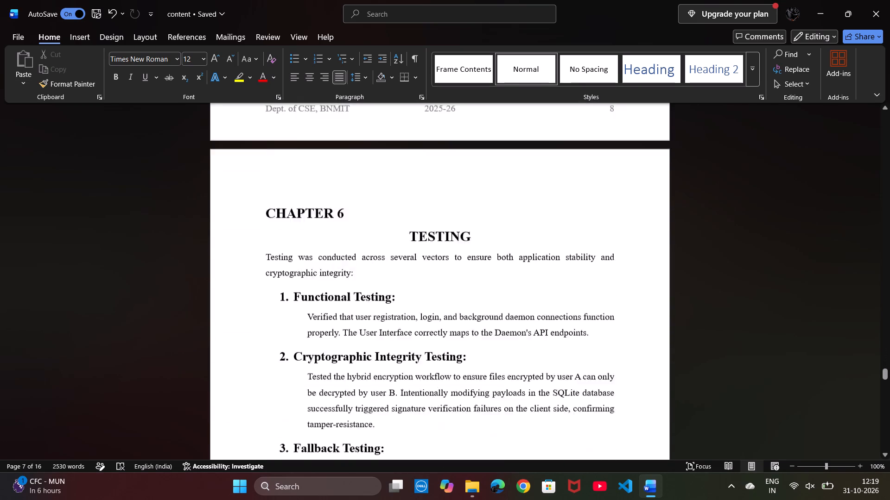
scroll(404, 283, down, 1)
scroll(404, 283, up, 1)
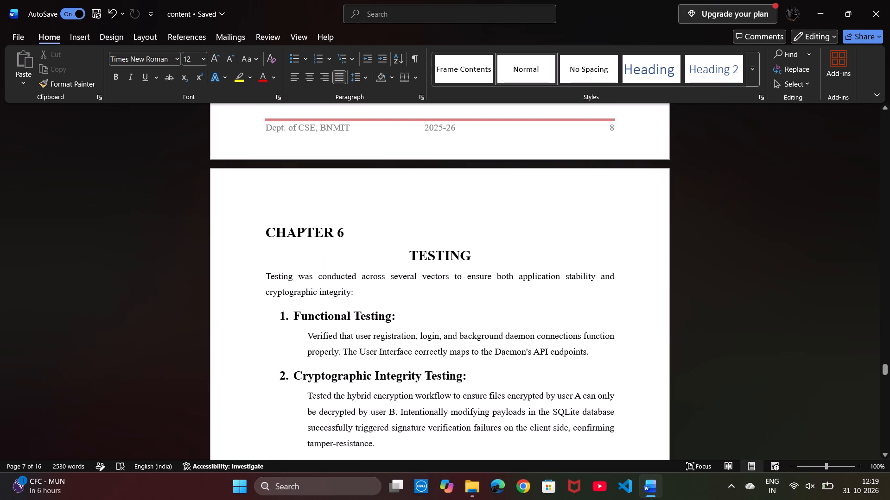
scroll(404, 283, down, 5)
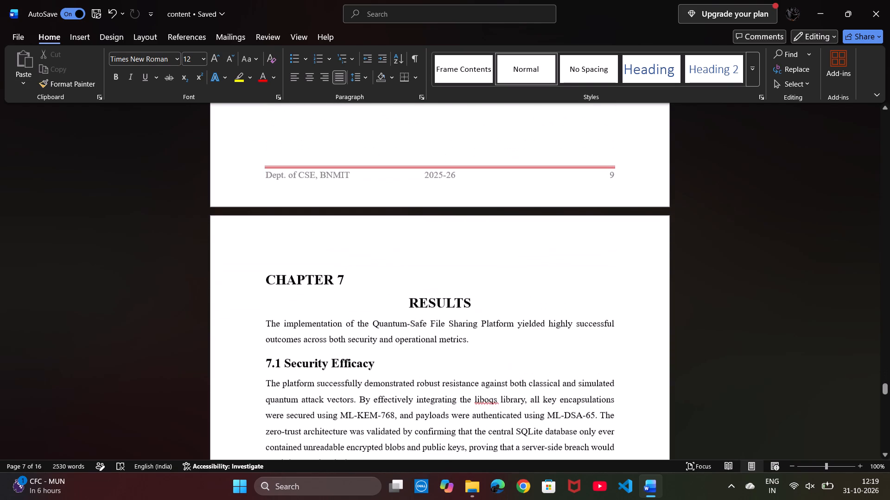
scroll(404, 283, down, 7)
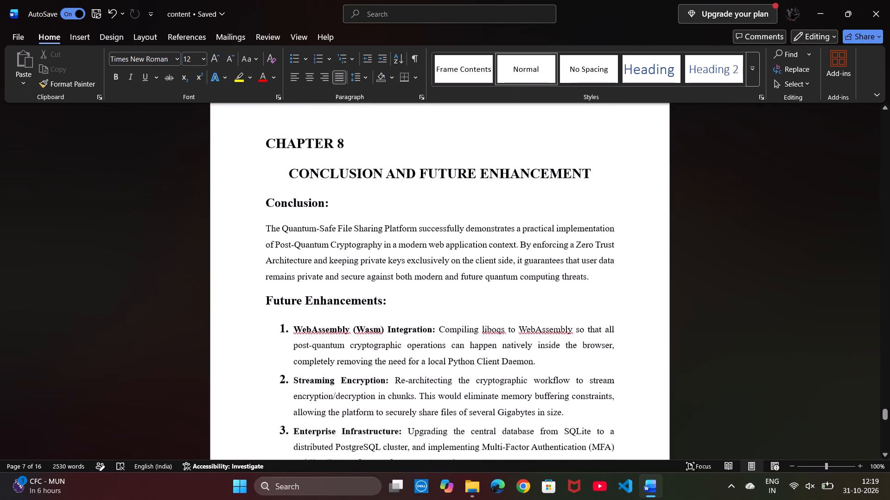
scroll(404, 283, up, 2)
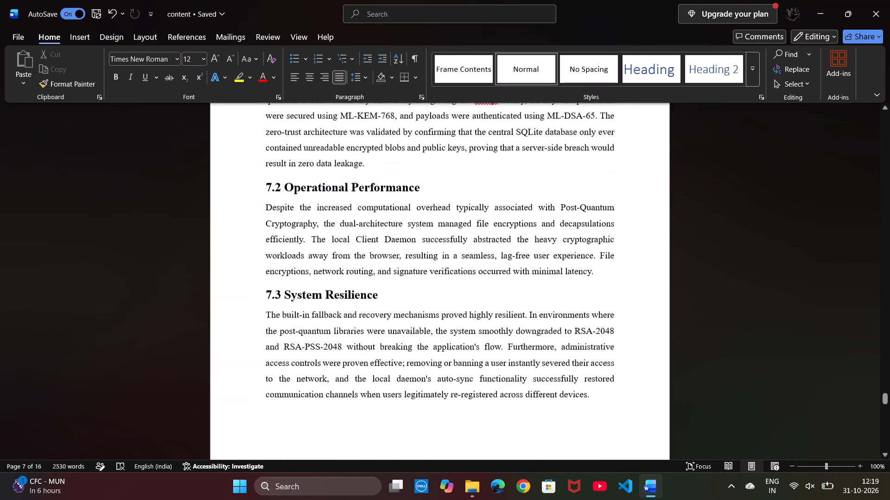
scroll(404, 283, up, 2)
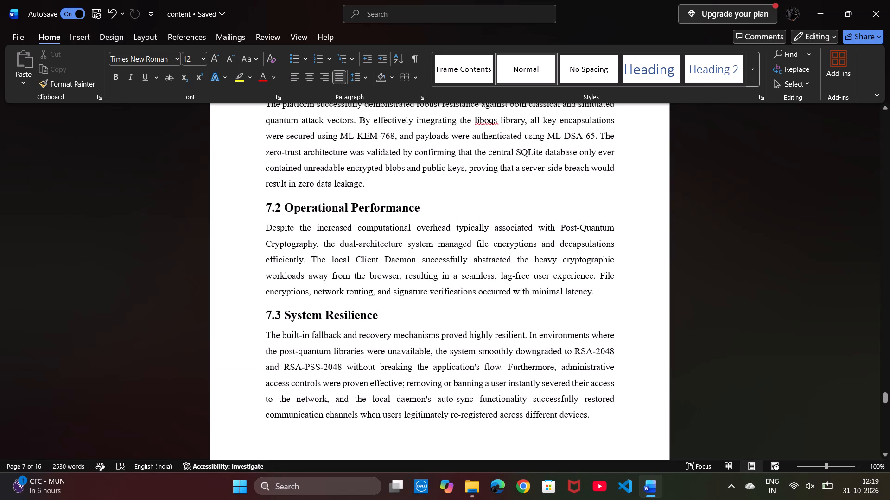
scroll(404, 283, up, 1)
scroll(404, 283, down, 1)
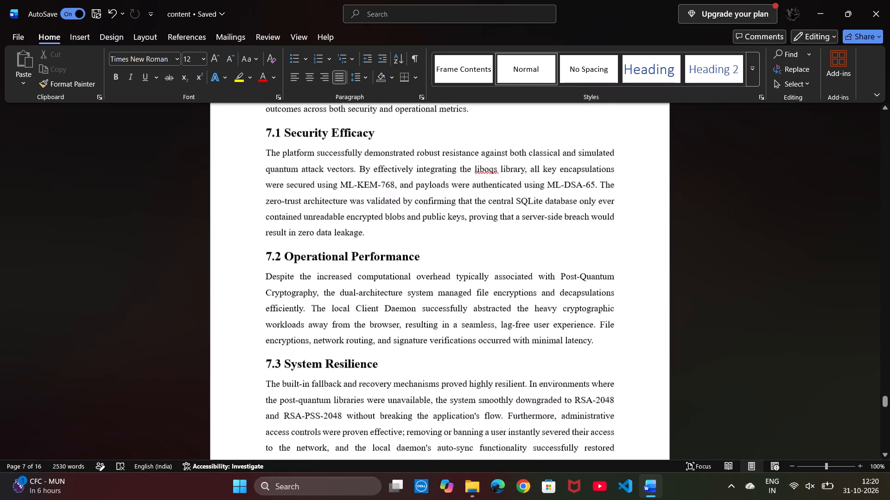
Delete the "CHAPTER 8" line above the CONCLUSION AND FUTURE ENHANCEMENT title, along with the empty line it leaves.
scroll(404, 283, down, 1)
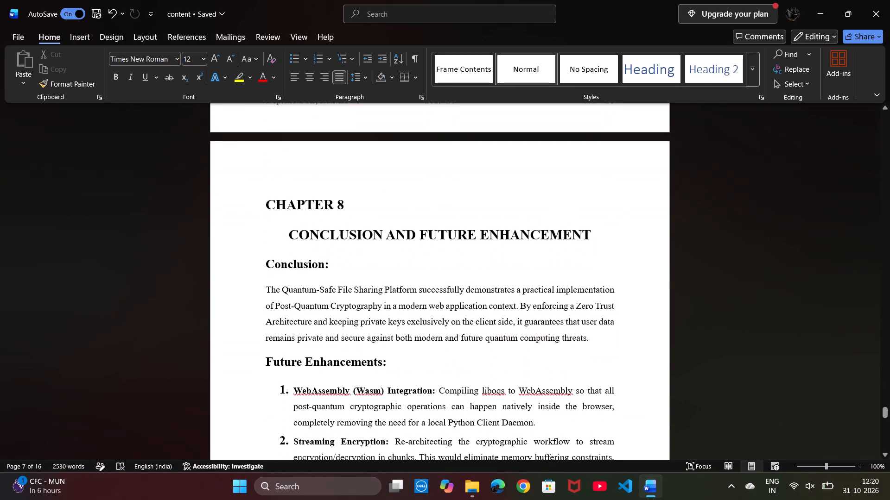
click(350, 205)
key(BackSpace)
key(BackSpace)
key(BackSpace)
key(BackSpace)
key(BackSpace)
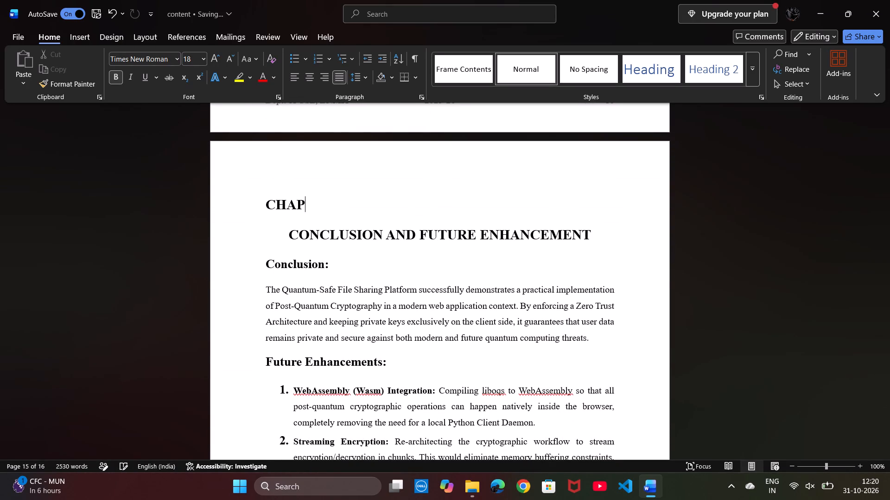
key(BackSpace)
key(BackSpace)
key(BackSpace)
key(BackSpace)
key(BackSpace)
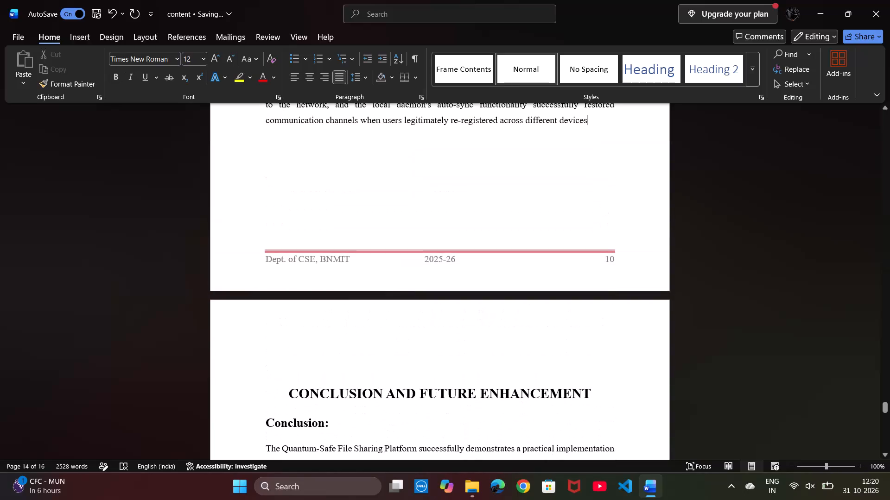
click(287, 395)
key(BackSpace)
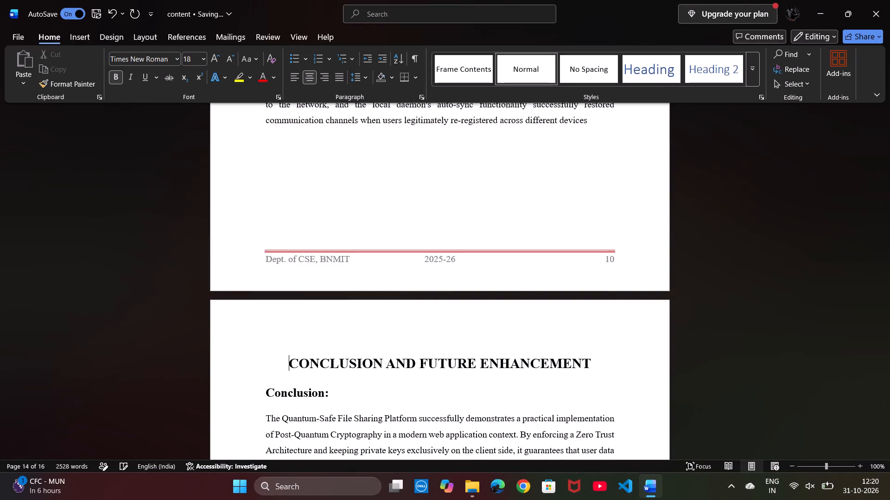
Review the Future Enhancements list, the References entries and the page layout at the end of the report.
scroll(385, 394, down, 3)
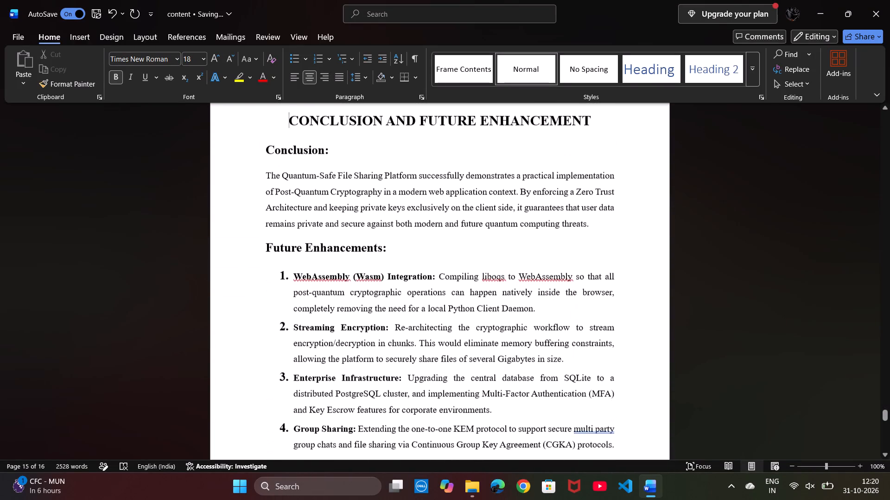
scroll(385, 394, down, 4)
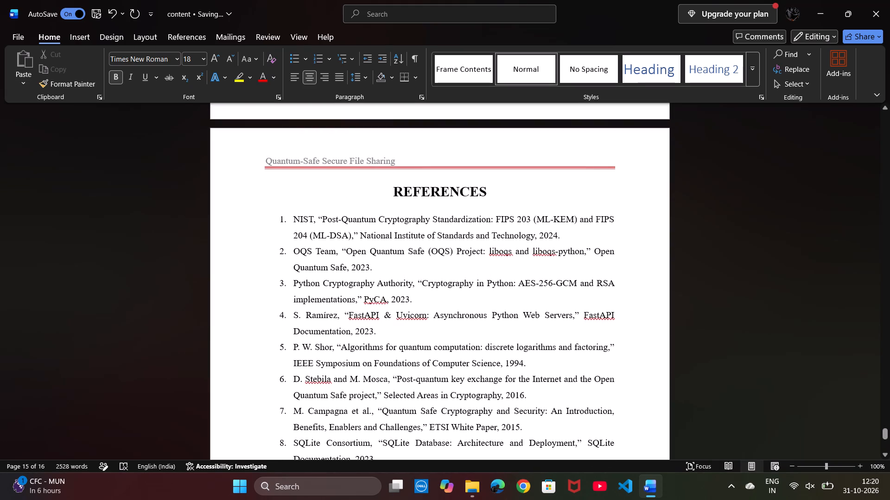
scroll(398, 340, up, 2)
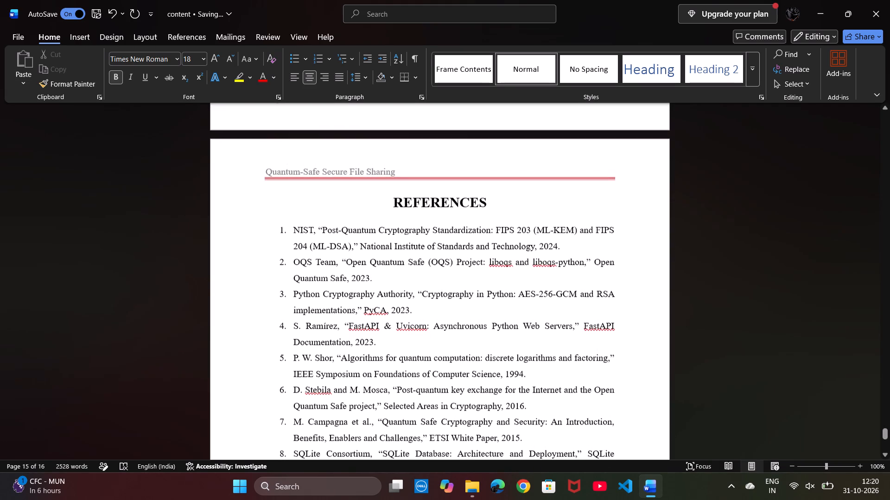
scroll(398, 340, up, 1)
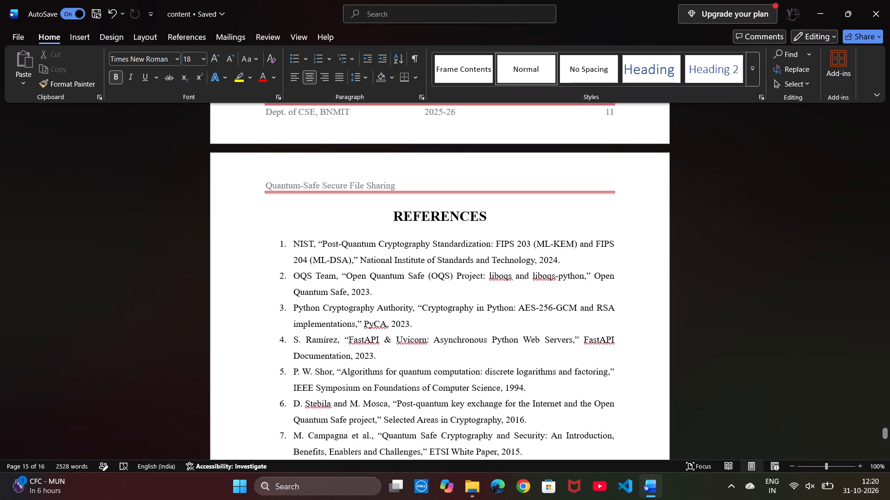
click(436, 376)
scroll(436, 376, down, 7)
scroll(436, 376, up, 2)
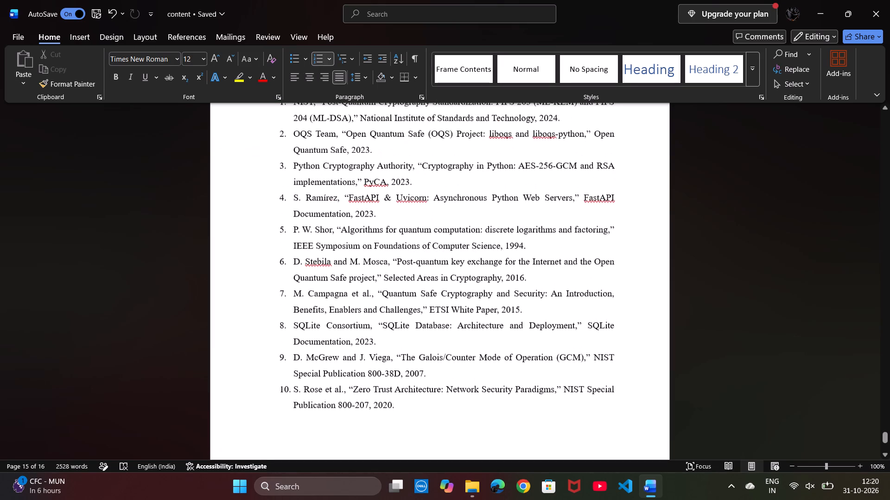
scroll(436, 376, up, 1)
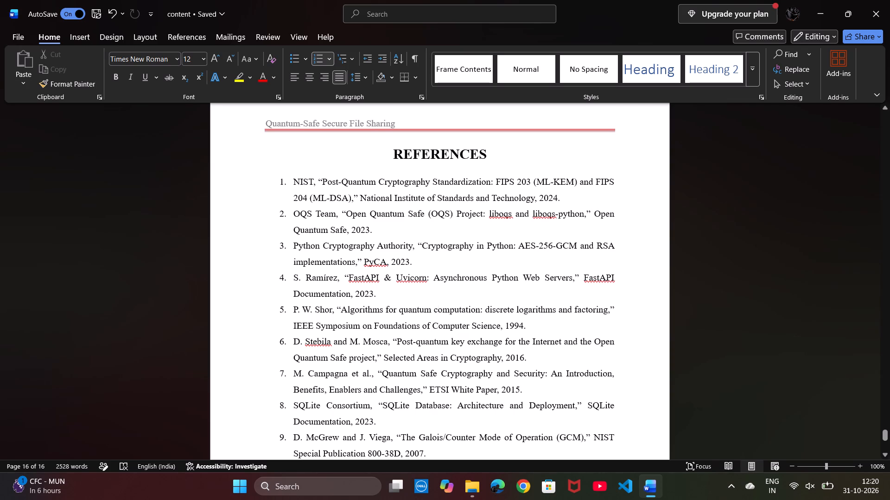
scroll(385, 256, up, 2)
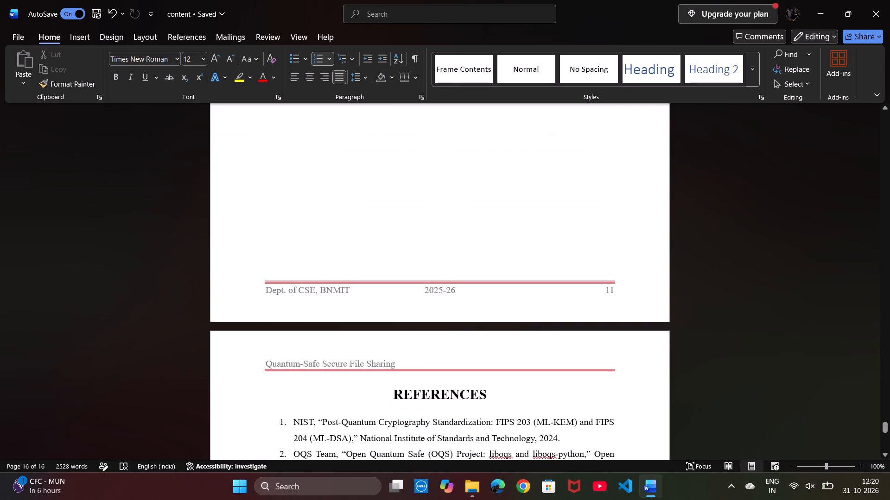
scroll(385, 256, up, 1)
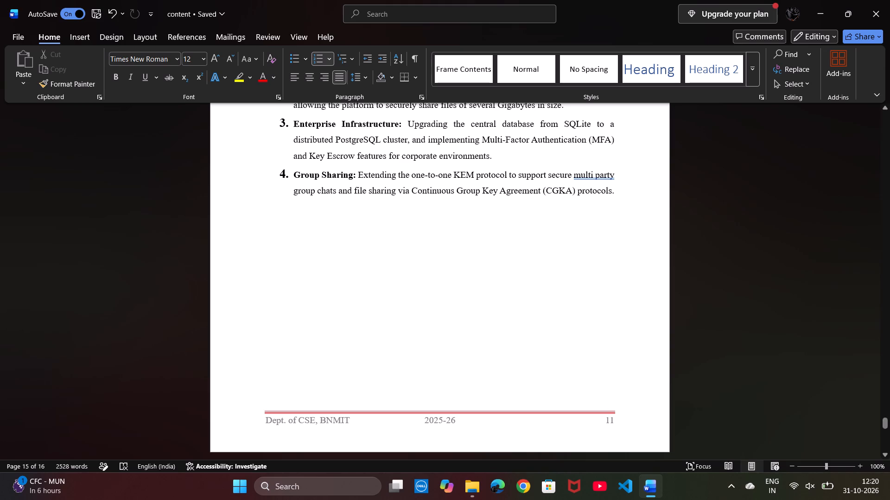
Inspect the footer area of the References page in footer editing mode, and return to the body text.
scroll(410, 266, down, 6)
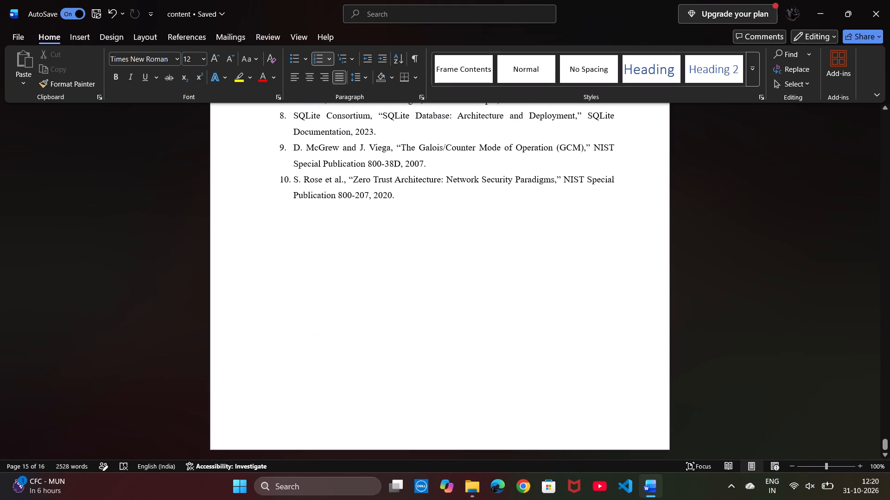
scroll(410, 266, down, 1)
double_click(399, 414)
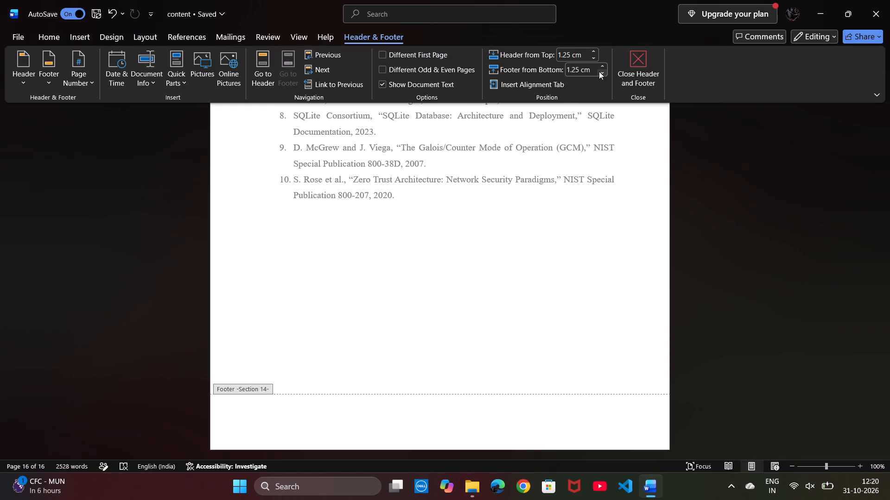
double_click(441, 224)
Split "WebAssembly" into "Web Assembly" in the bold lead-in of the first Future Enhancements item.
scroll(441, 224, up, 6)
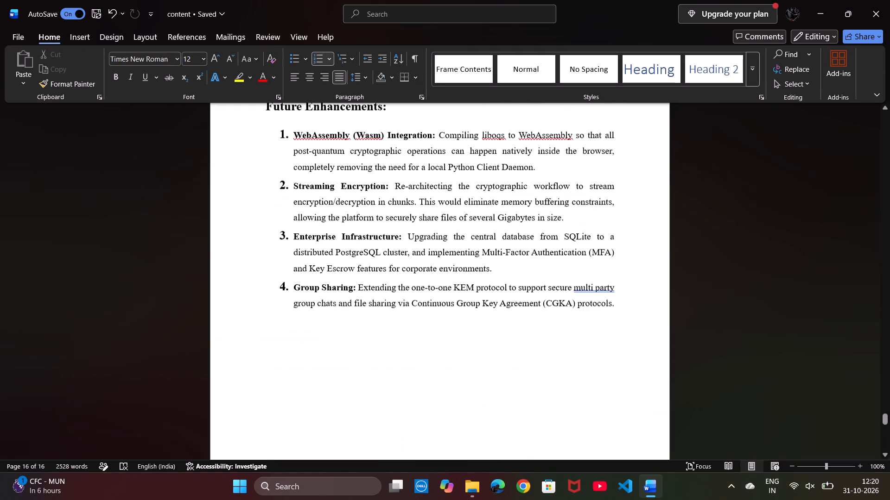
scroll(441, 224, left, 1)
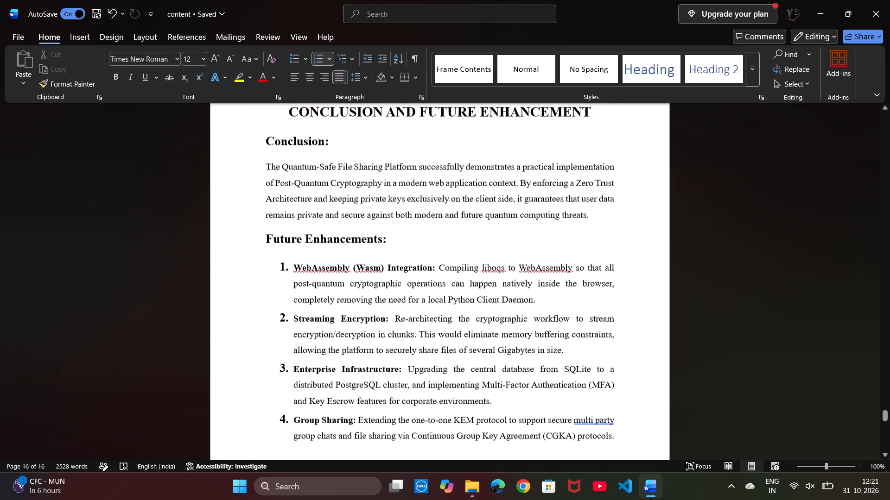
scroll(441, 224, left, 1)
click(312, 258)
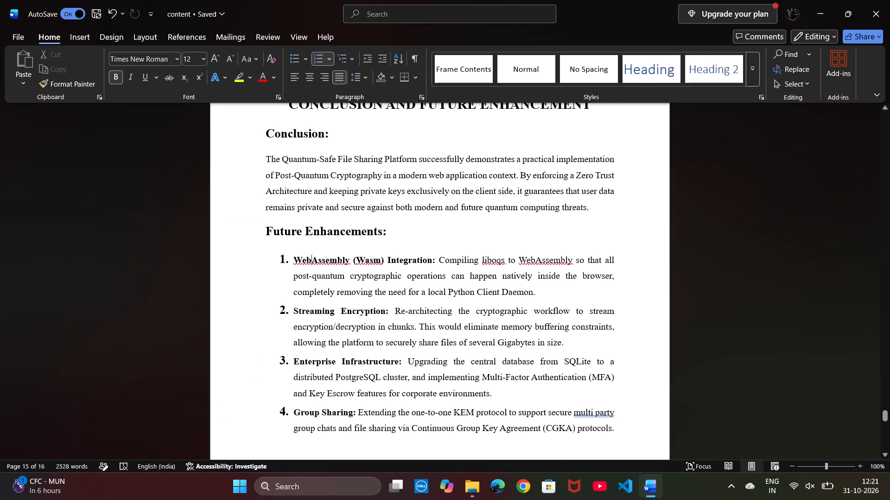
key(space)
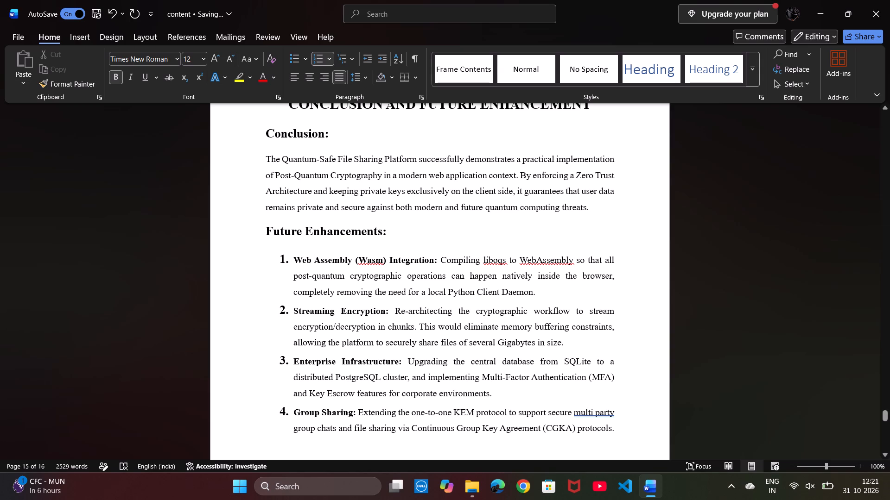
Rejoin "Web Assembly" as "WebAssembly" in the bold lead-in of the first Future Enhancements item.
click(383, 260)
click(316, 262)
key(BackSpace)
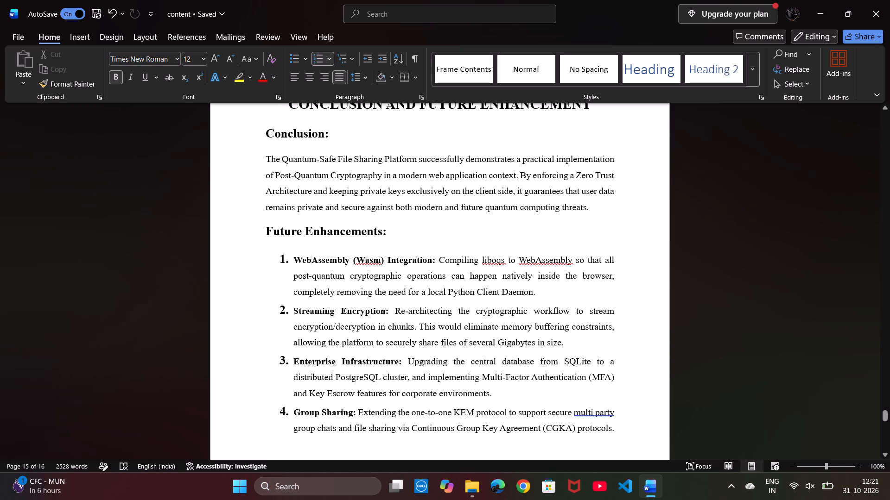
Review the report backwards from the conclusion through the testing pages to the numbered headings of Chapter 5, IMPLEMENTATION.
scroll(266, 214, up, 2)
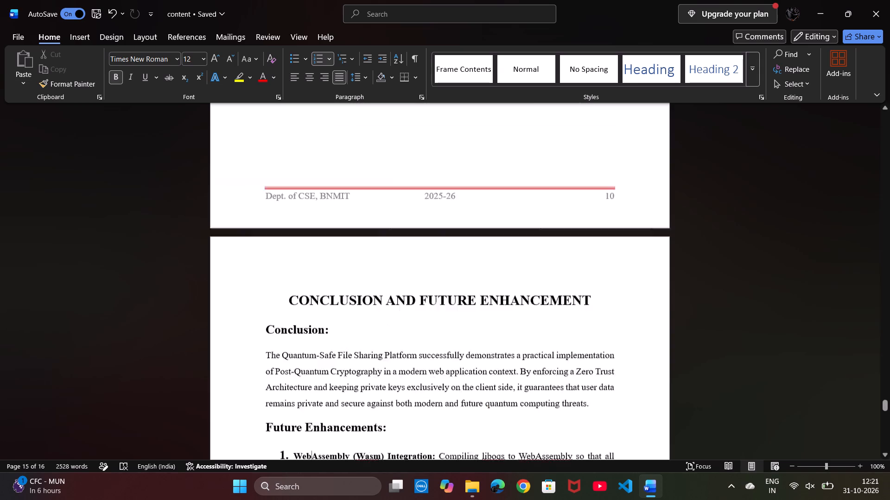
scroll(266, 214, up, 6)
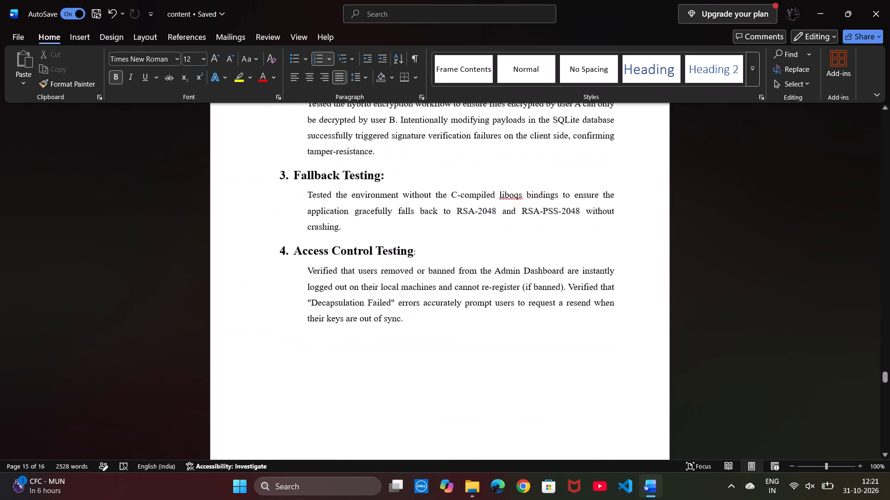
scroll(266, 214, up, 5)
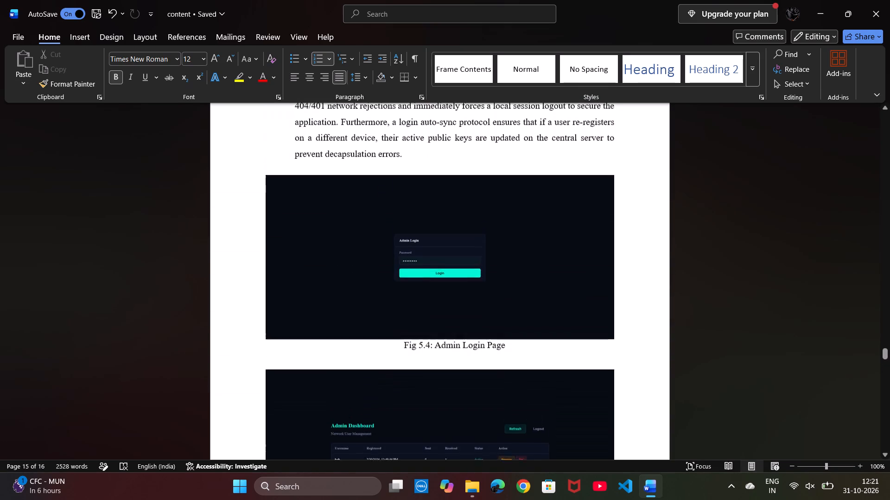
scroll(266, 214, up, 5)
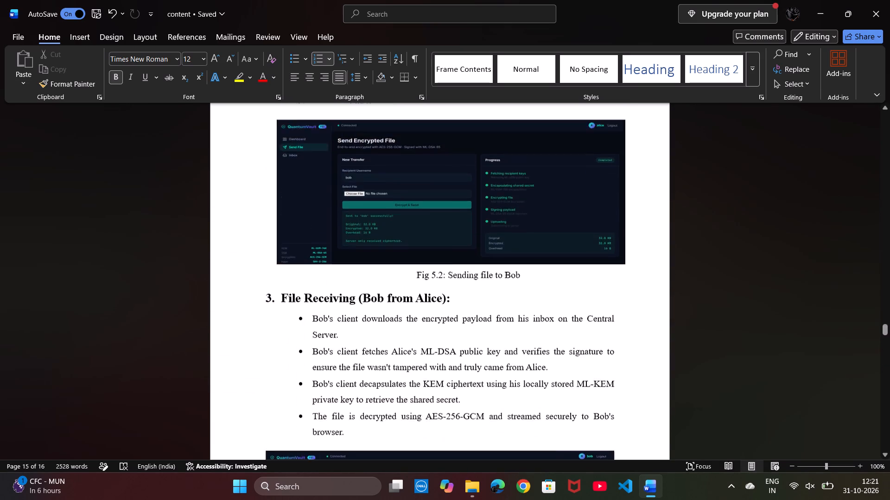
scroll(266, 214, up, 4)
scroll(266, 214, down, 1)
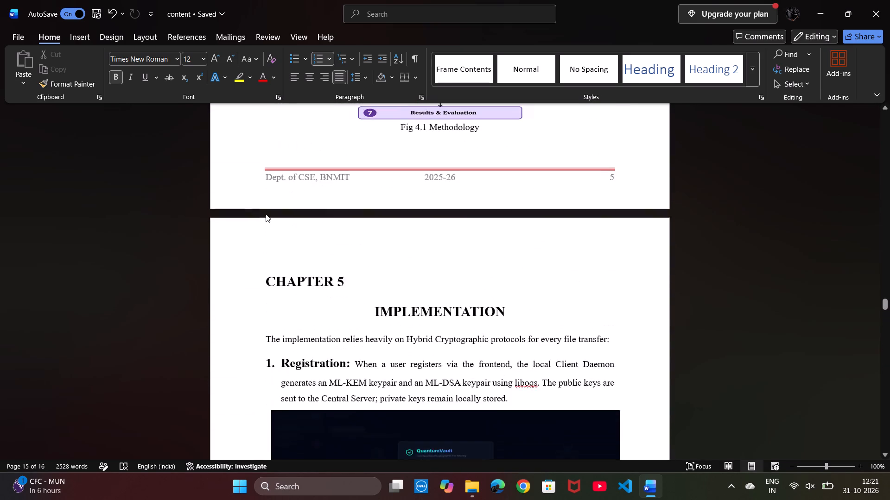
scroll(266, 214, down, 1)
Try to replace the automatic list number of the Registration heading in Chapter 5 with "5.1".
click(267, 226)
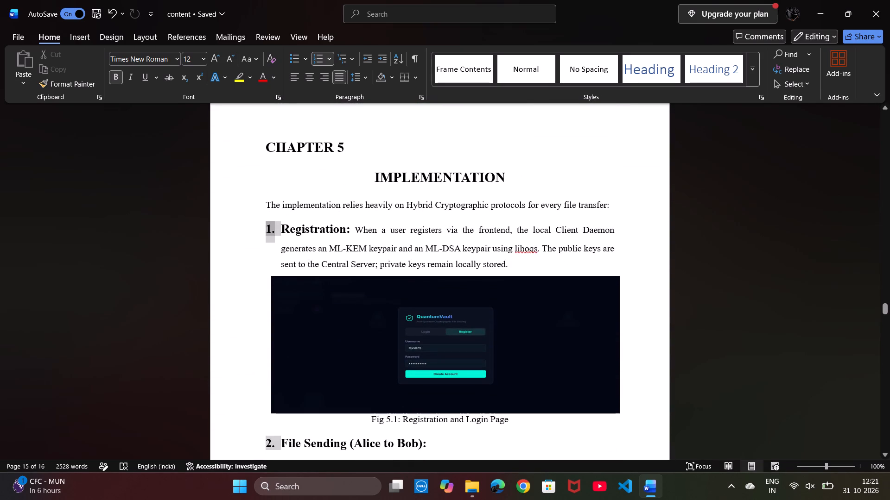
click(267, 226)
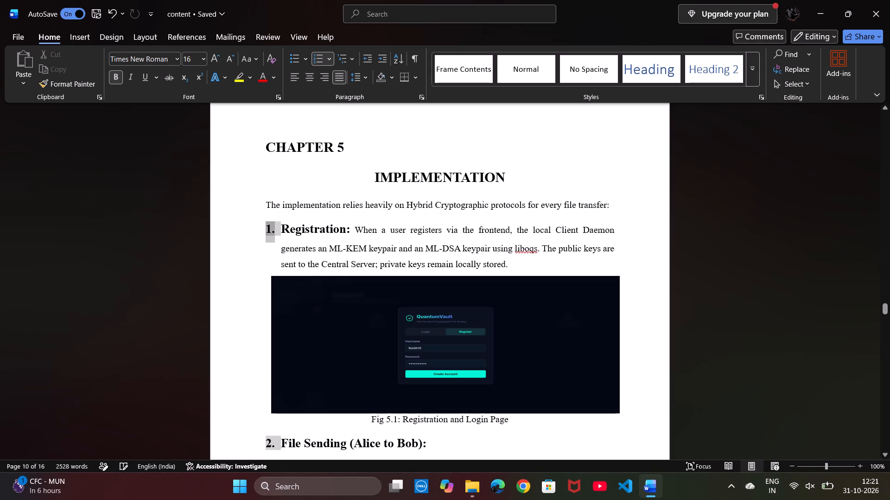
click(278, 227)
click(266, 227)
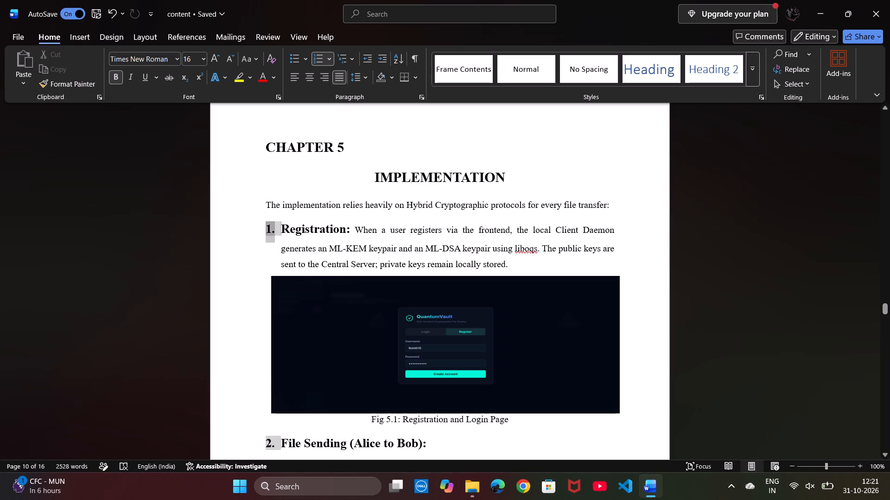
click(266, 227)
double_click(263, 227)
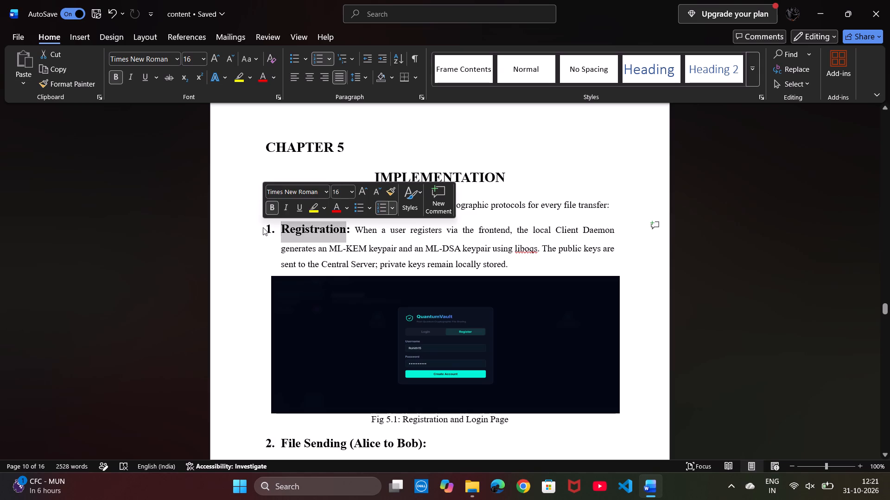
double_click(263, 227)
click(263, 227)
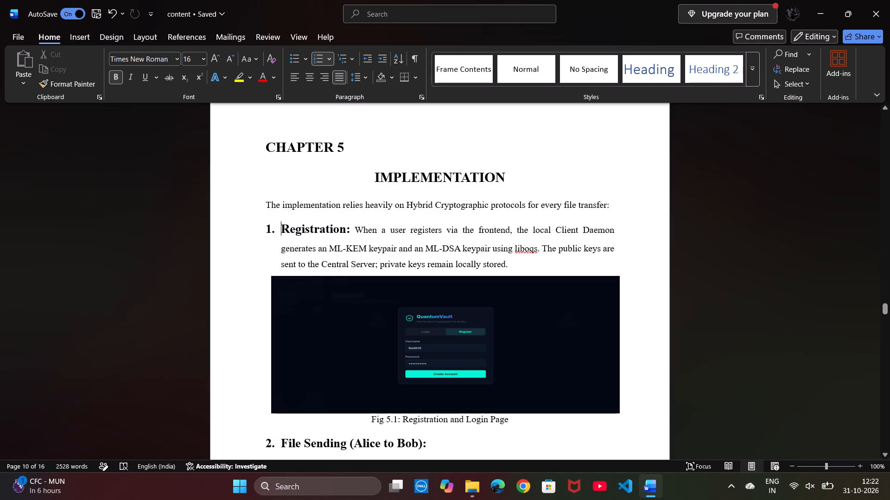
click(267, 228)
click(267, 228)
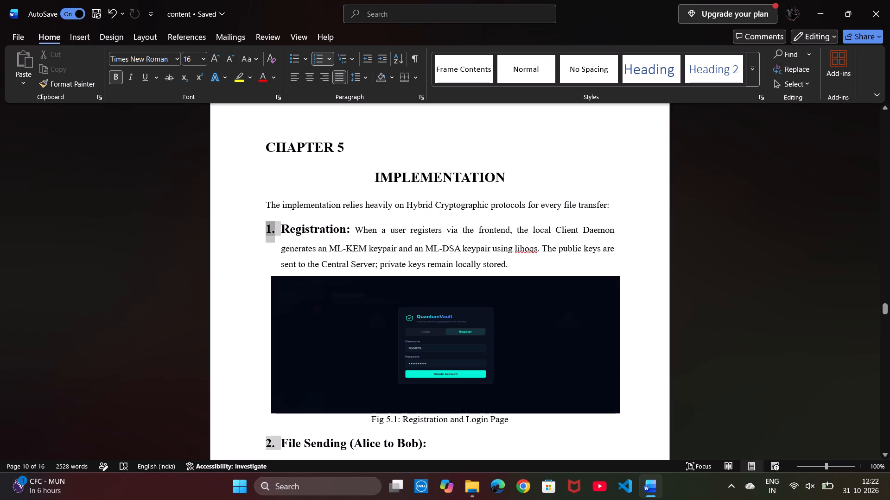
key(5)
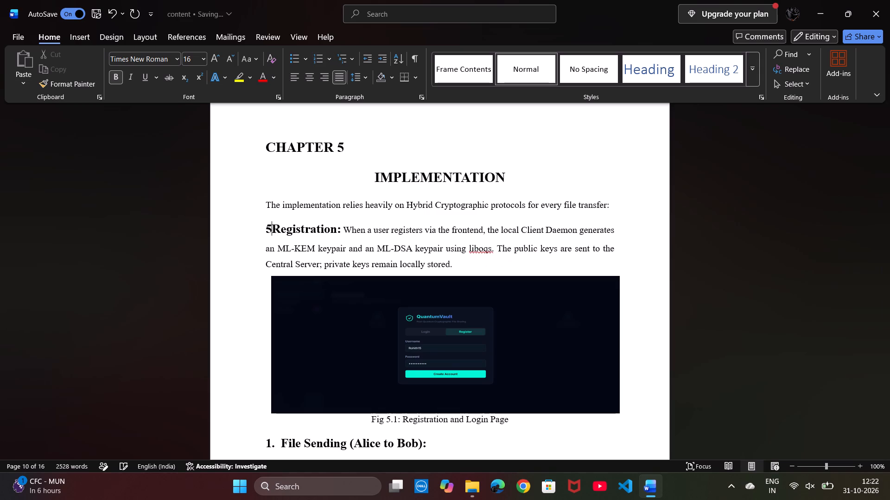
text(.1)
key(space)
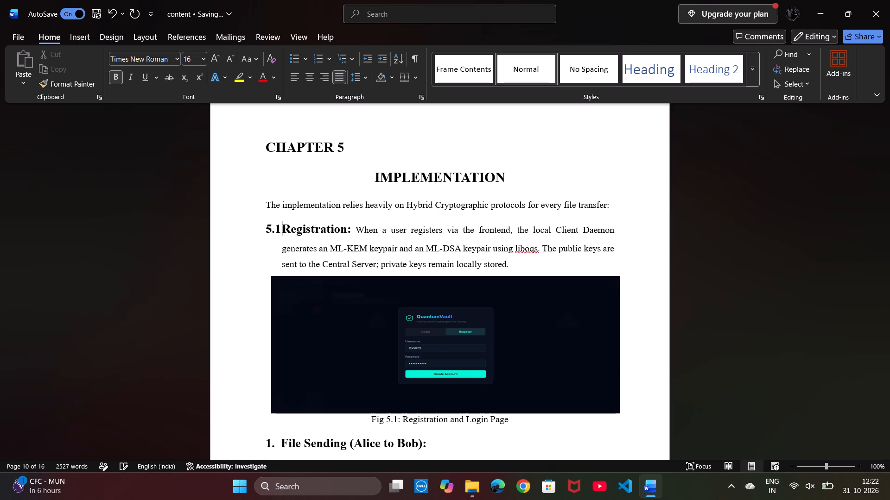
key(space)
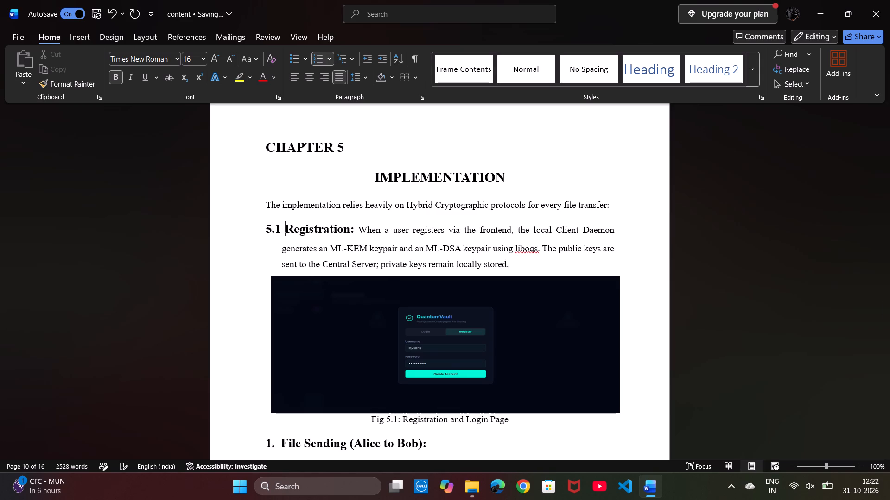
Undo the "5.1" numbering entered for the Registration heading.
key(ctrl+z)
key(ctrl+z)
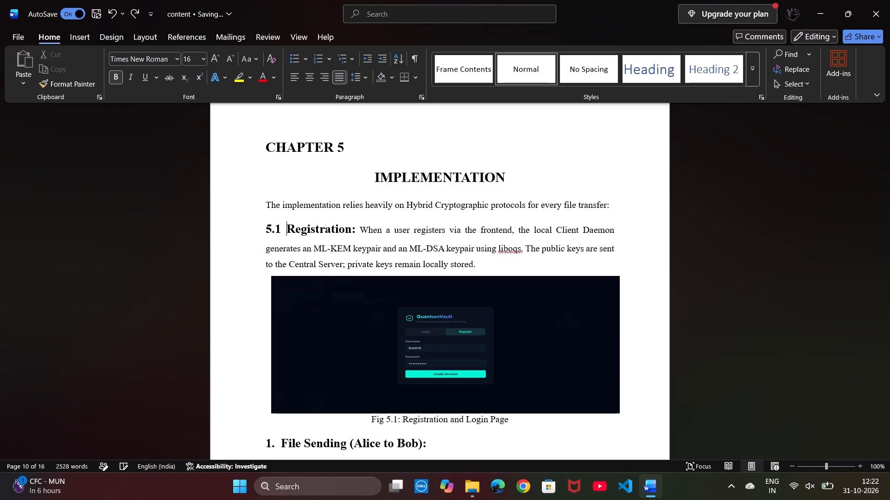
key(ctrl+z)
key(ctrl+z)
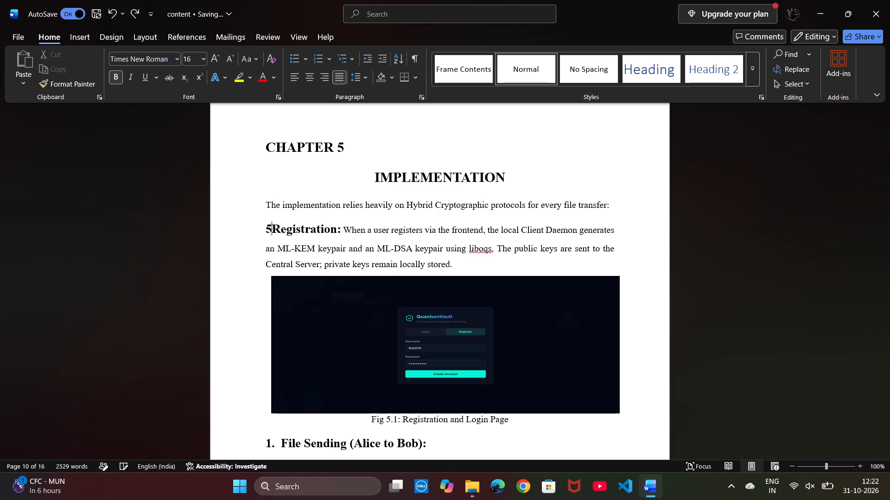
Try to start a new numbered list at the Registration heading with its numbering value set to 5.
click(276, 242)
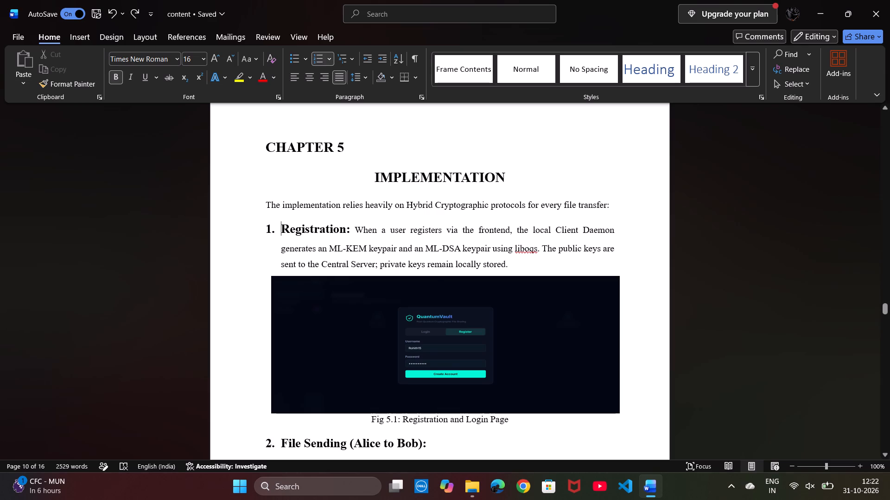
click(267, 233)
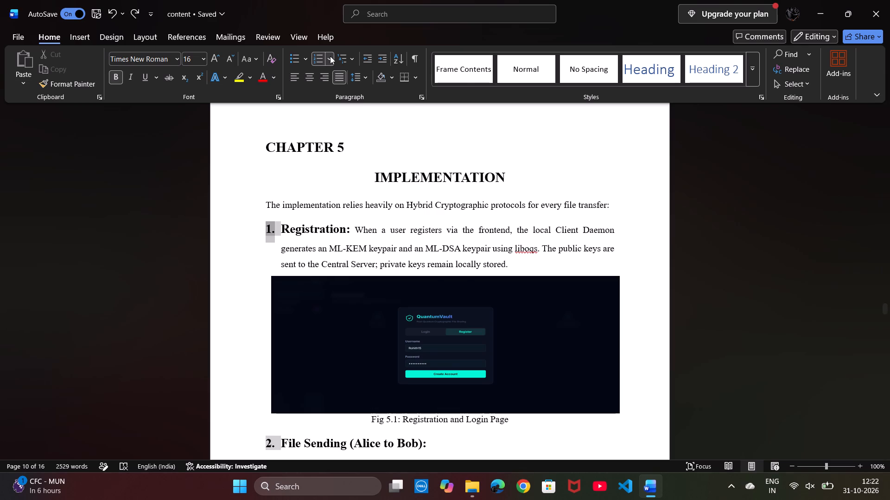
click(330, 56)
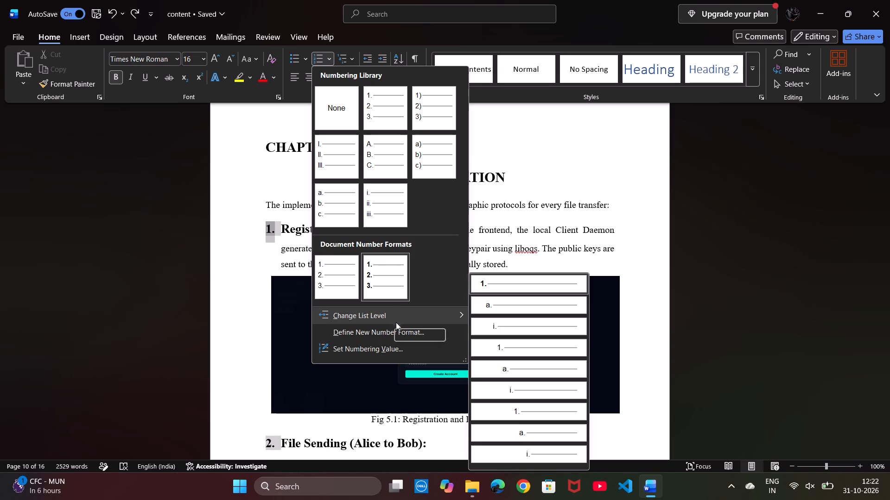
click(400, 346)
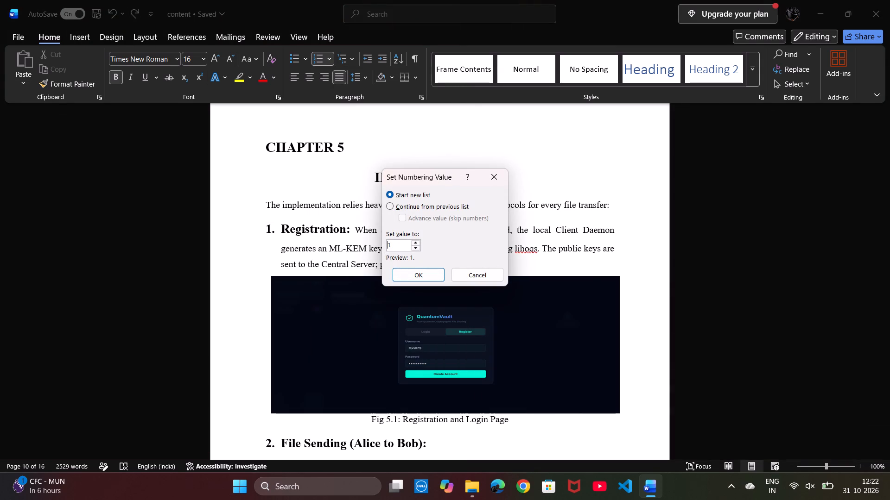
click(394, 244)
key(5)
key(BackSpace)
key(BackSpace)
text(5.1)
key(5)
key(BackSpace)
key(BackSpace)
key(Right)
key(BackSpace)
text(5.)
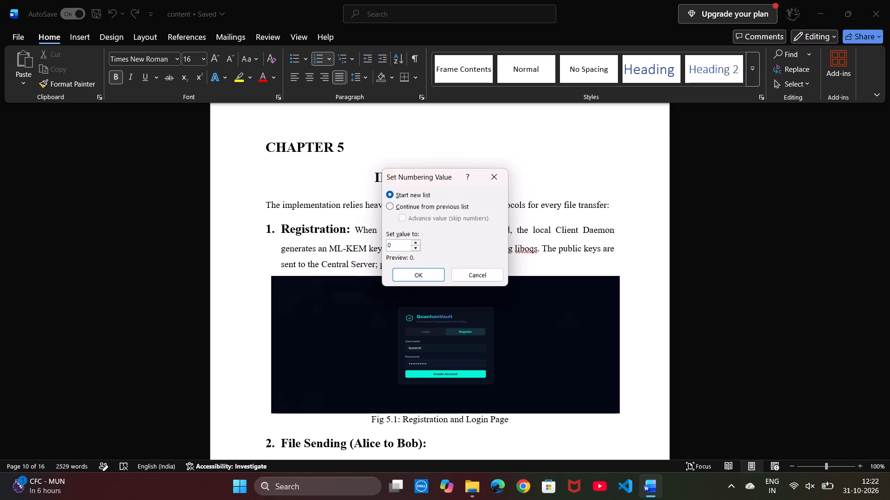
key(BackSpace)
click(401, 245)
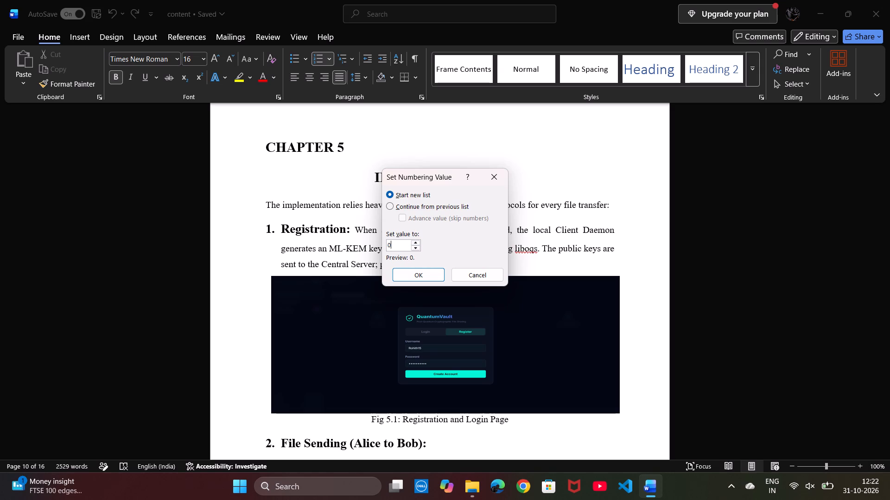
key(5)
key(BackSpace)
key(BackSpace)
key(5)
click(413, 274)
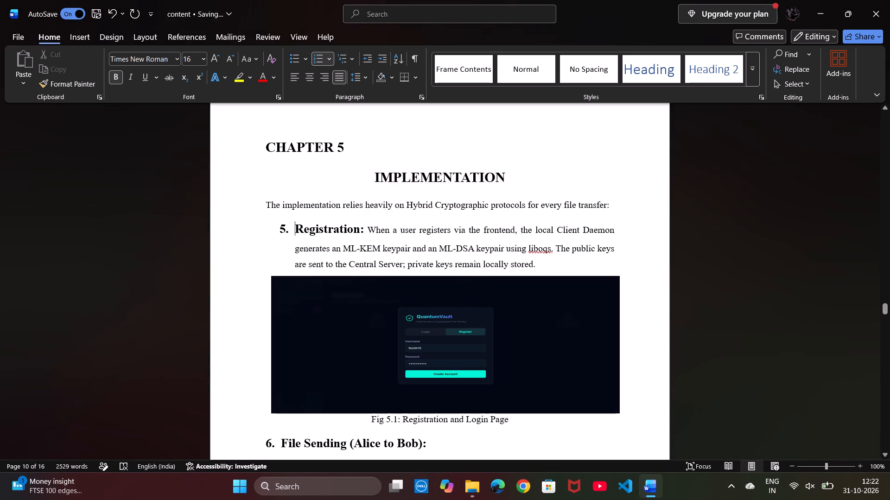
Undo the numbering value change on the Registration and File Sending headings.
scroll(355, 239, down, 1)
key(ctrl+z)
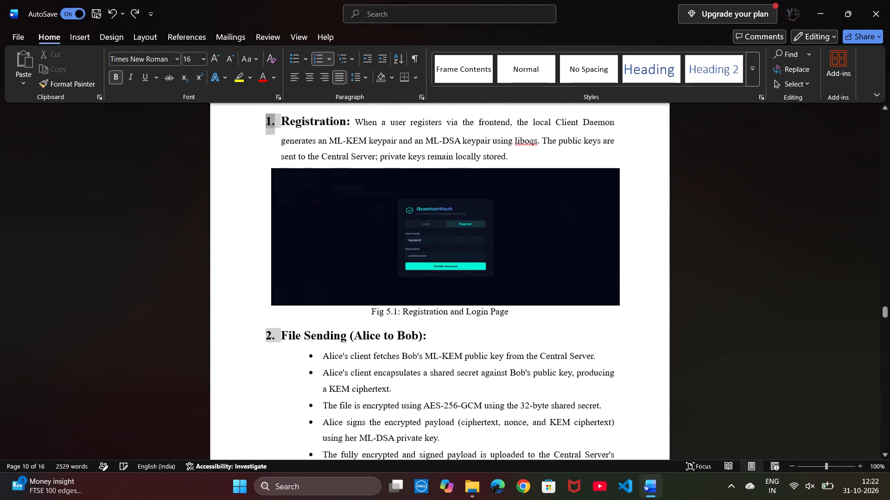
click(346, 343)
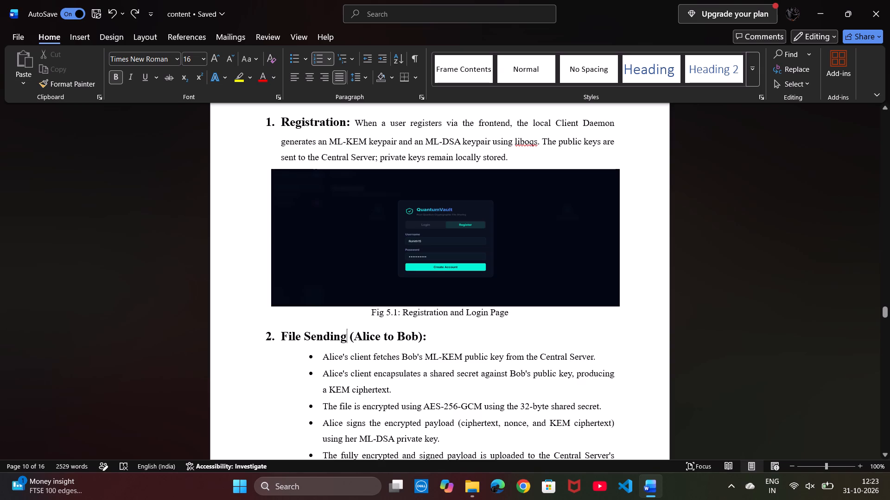
Replace the automatic list number of the Registration heading in Chapter 5 with "5.1" followed by a space.
scroll(349, 289, down, 5)
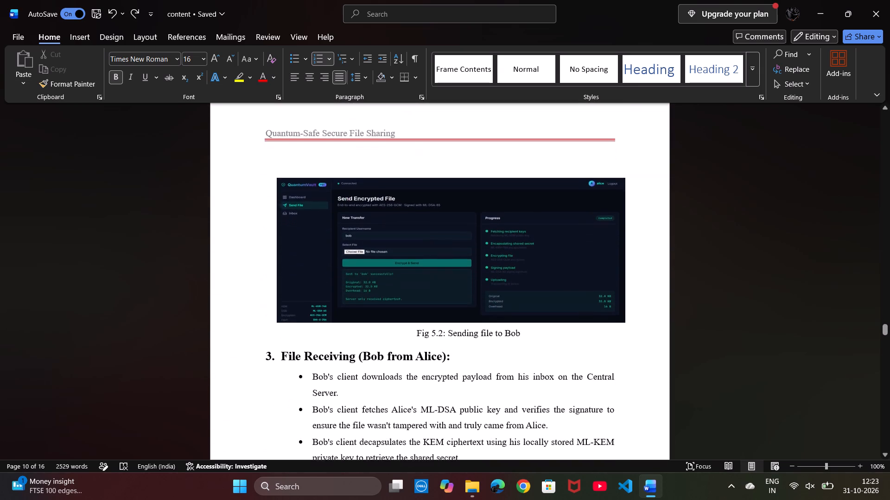
scroll(349, 289, up, 7)
scroll(349, 289, down, 1)
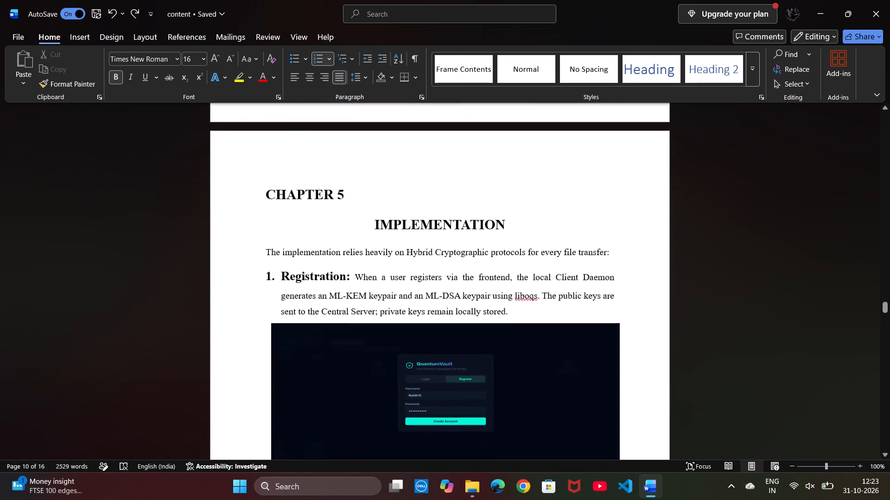
click(265, 275)
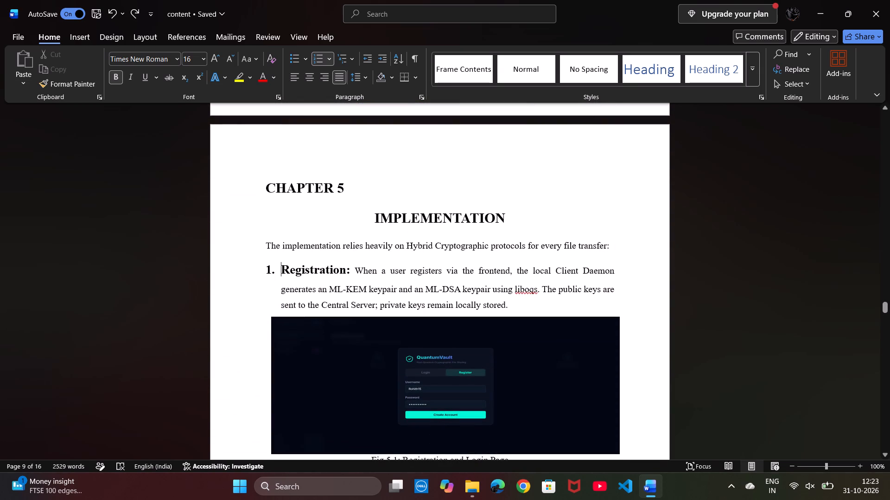
triple_click(265, 269)
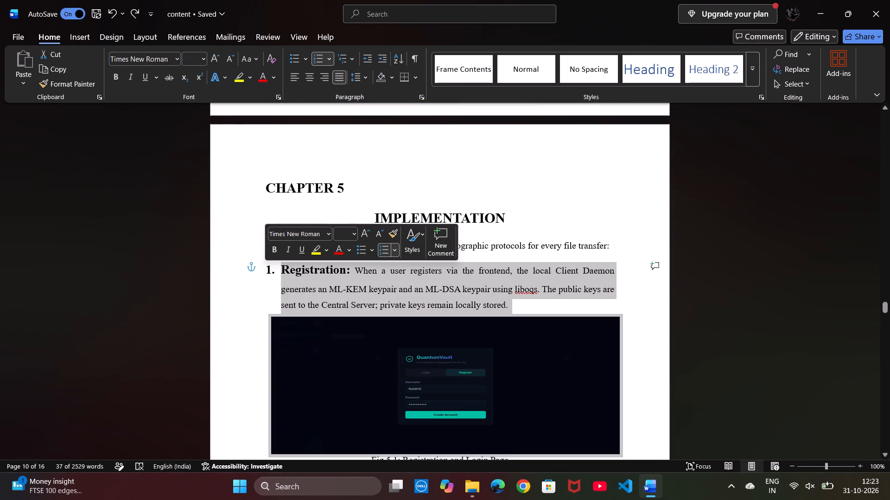
click(265, 269)
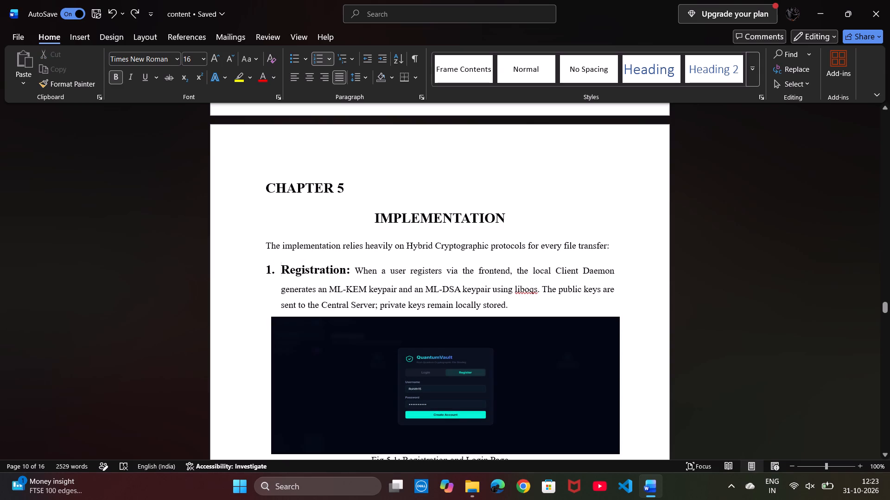
click(271, 272)
key(shift+percent)
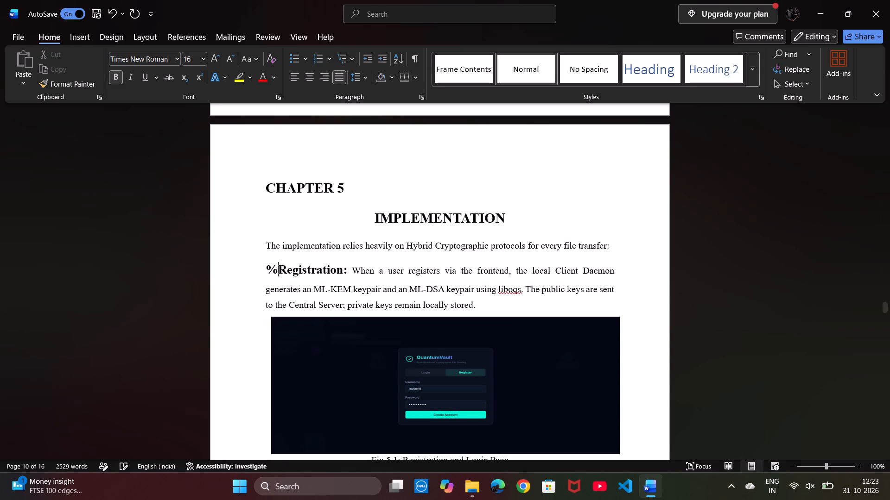
key(BackSpace)
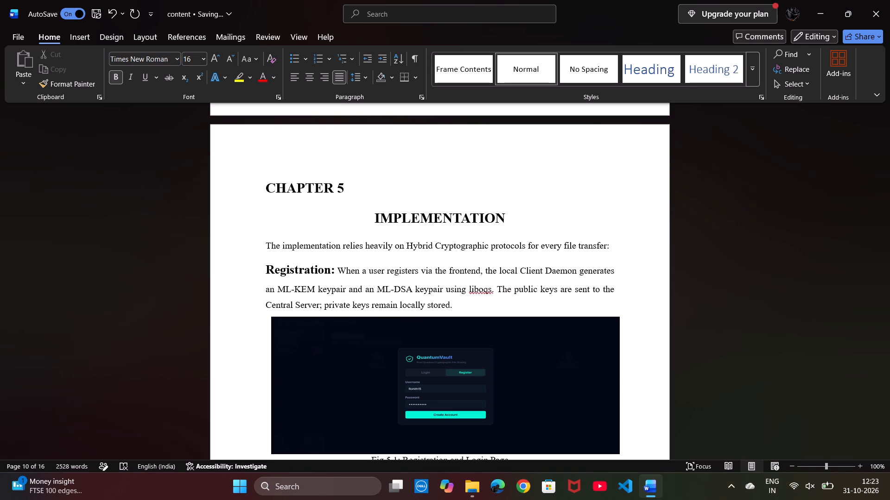
text(5.1)
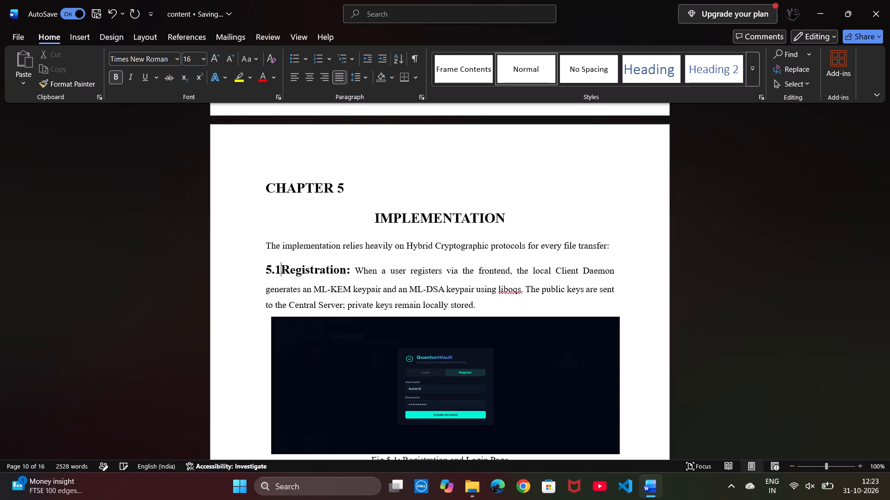
key(space)
key(space)
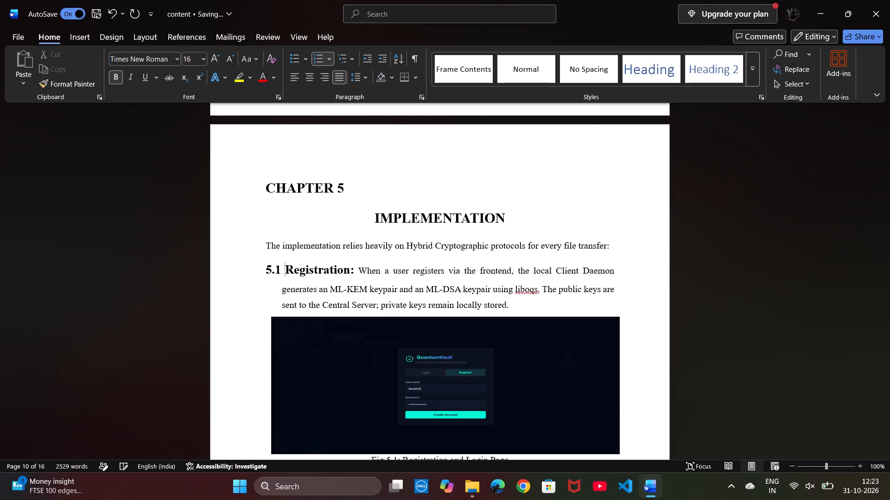
Replace the automatic list number of the File Sending (Alice to Bob) heading with "5.2" followed by a space.
scroll(298, 280, down, 2)
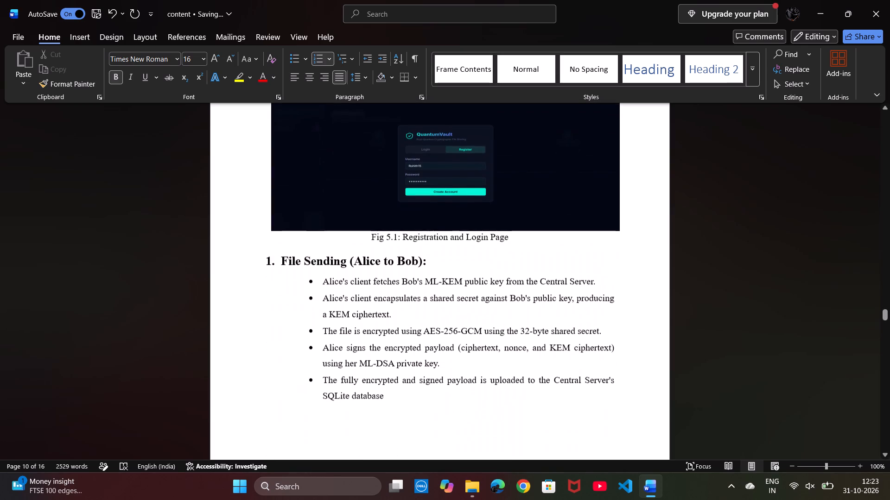
click(272, 263)
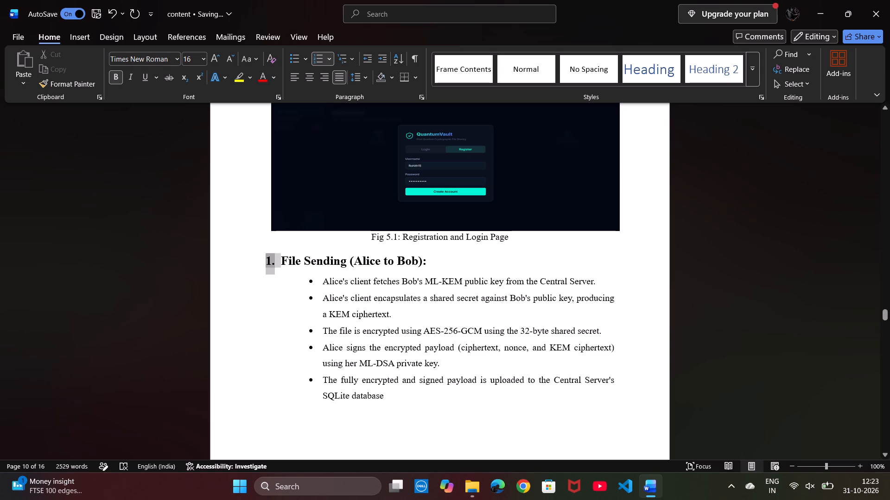
text(5.)
text(2)
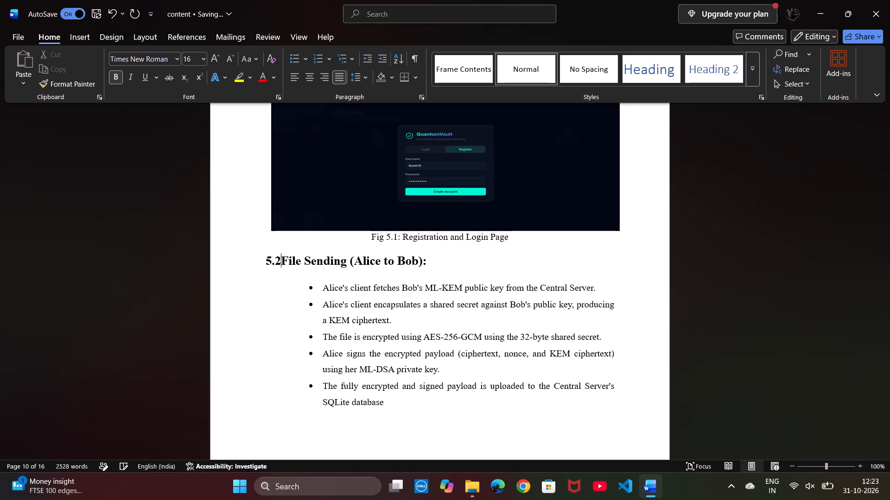
key(space)
key(space)
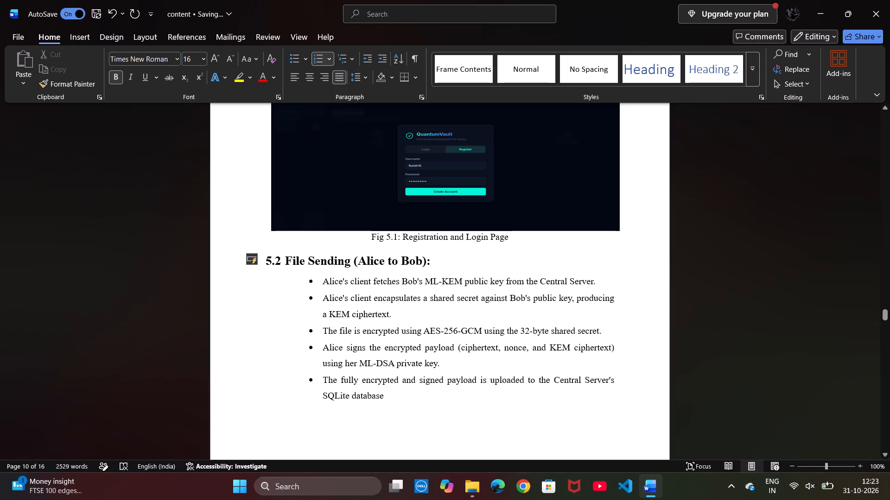
Replace the automatic list number of the File Receiving (Bob from Alice) heading with "5.3" followed by a space.
scroll(292, 298, down, 5)
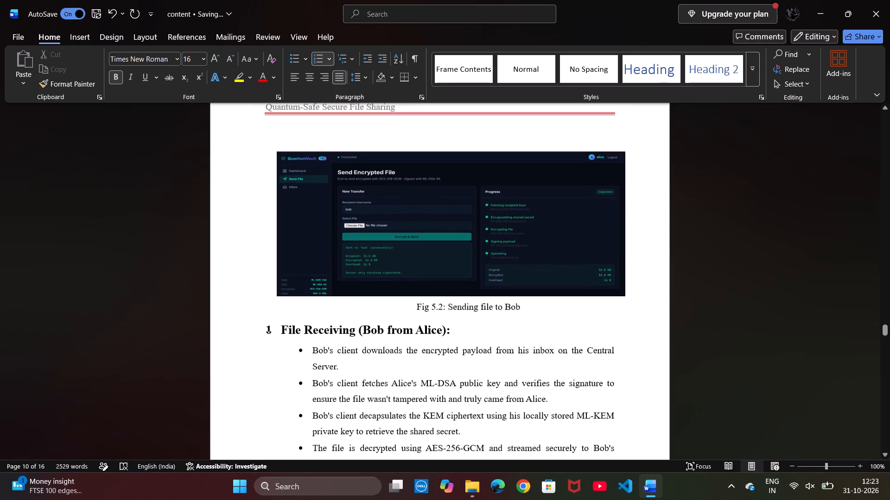
click(271, 329)
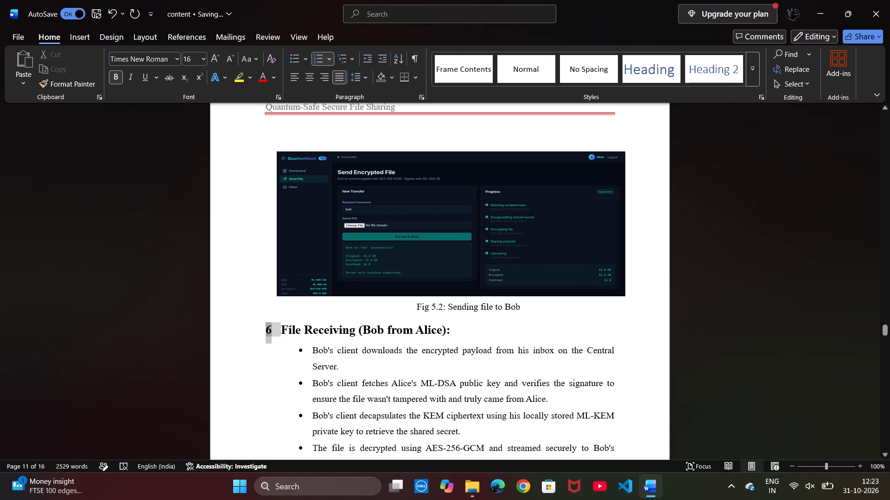
text(5.)
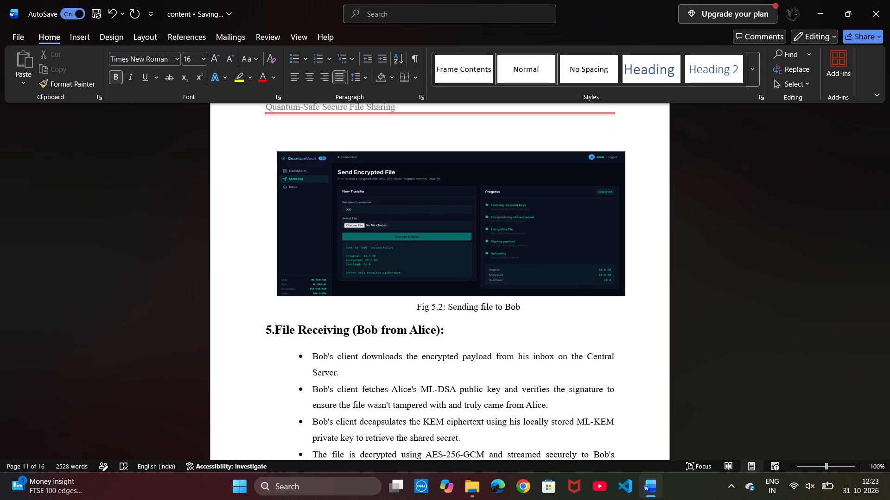
text(3)
key(space)
key(space)
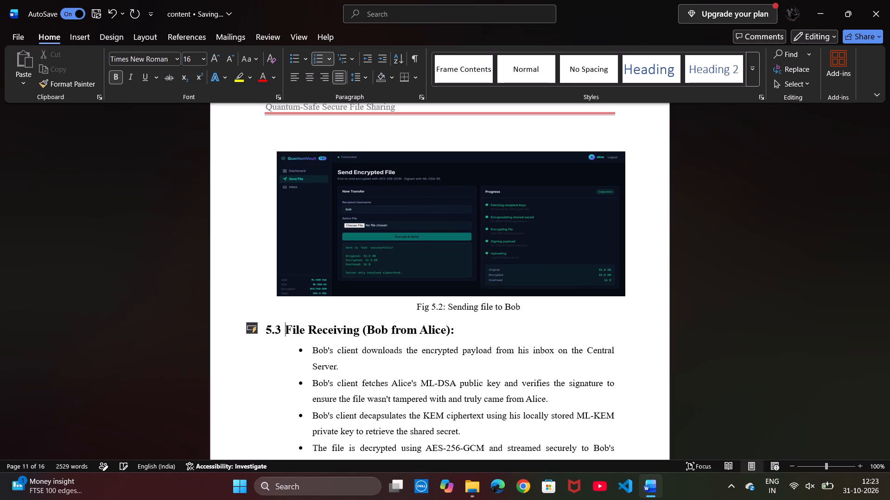
Replace the automatic list number of the Admin Access Control heading with "5.4" and widen the gap before the title with extra spaces.
scroll(315, 363, down, 4)
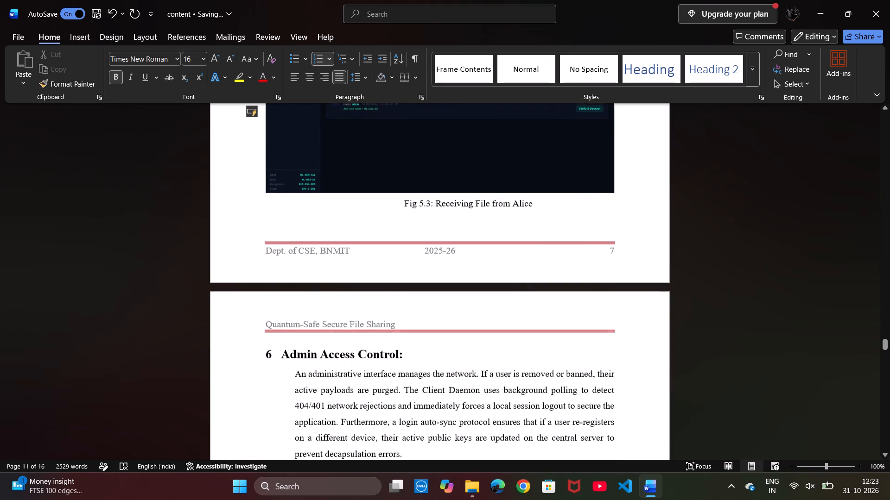
click(272, 354)
key(BackSpace)
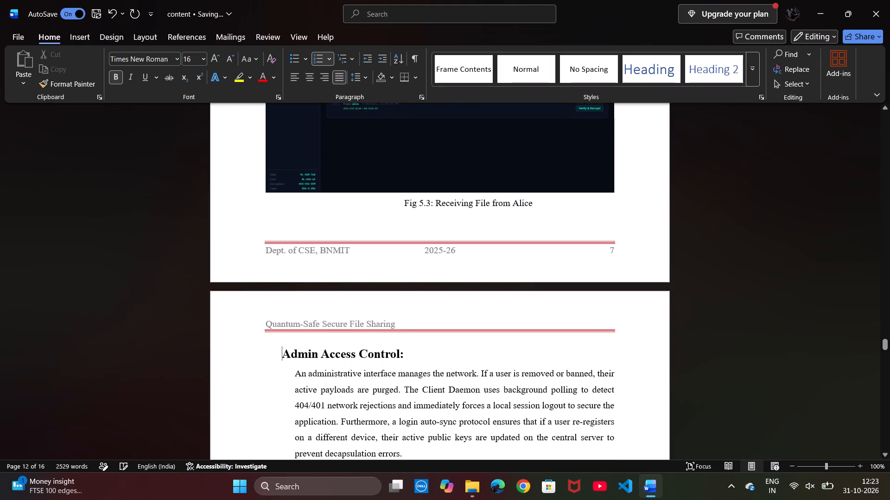
text(5.)
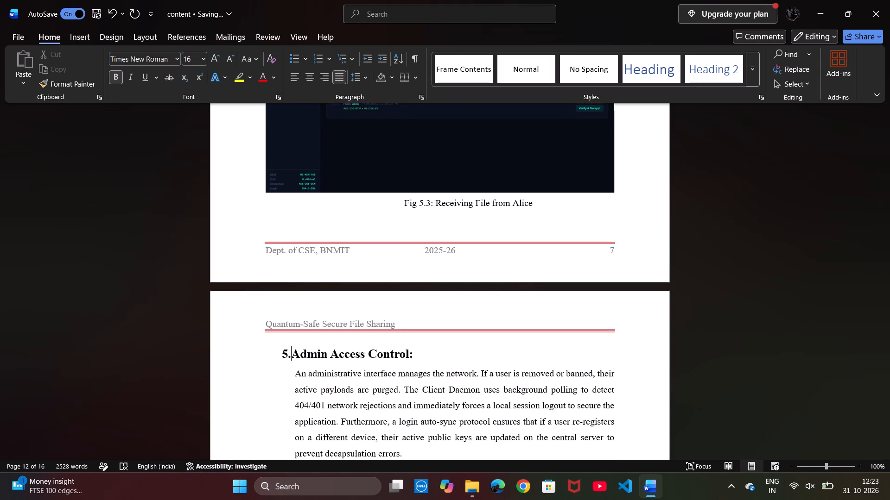
text(4)
key(space)
key(space)
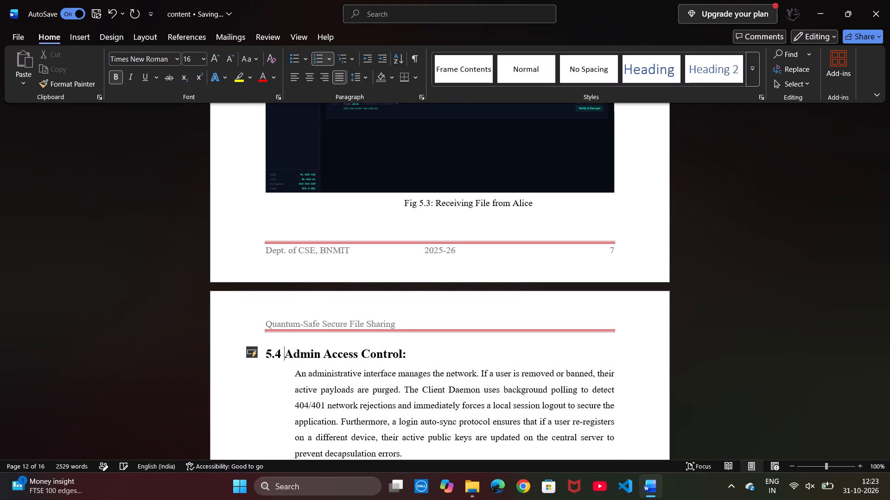
key(space)
key(space)
Examine the heading numbering from the Admin Access Control section through Chapter 6 Testing to Chapter 7 Results.
scroll(304, 394, down, 2)
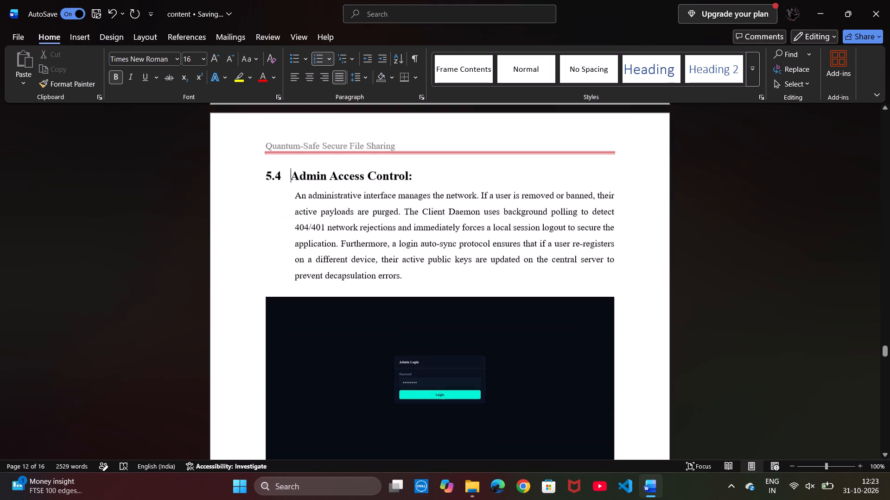
scroll(304, 394, down, 2)
scroll(304, 394, up, 2)
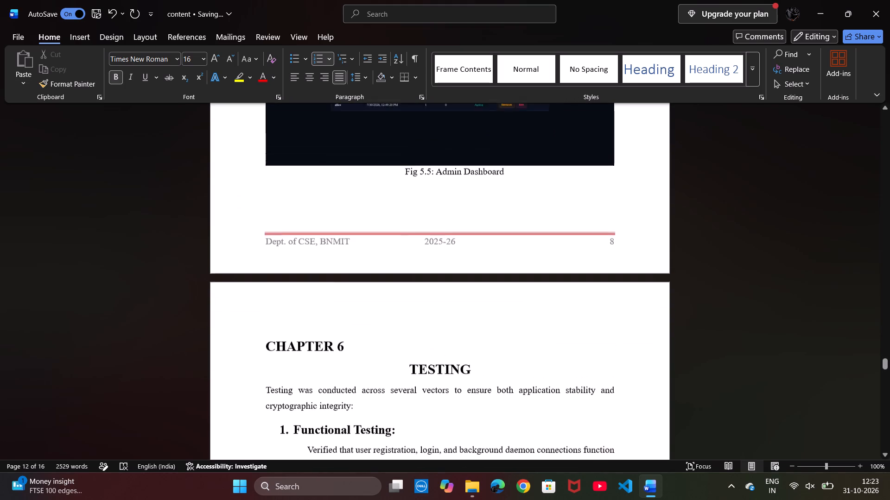
scroll(304, 394, up, 1)
scroll(304, 394, down, 2)
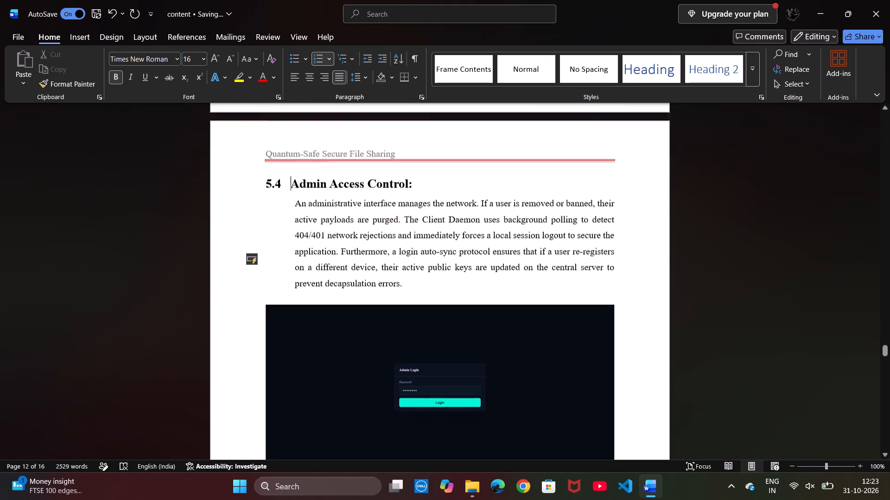
scroll(304, 394, down, 5)
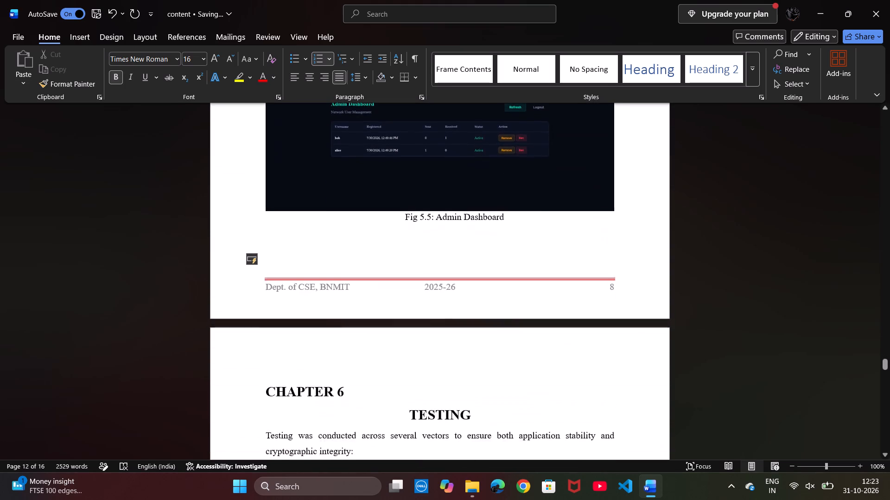
scroll(304, 394, down, 4)
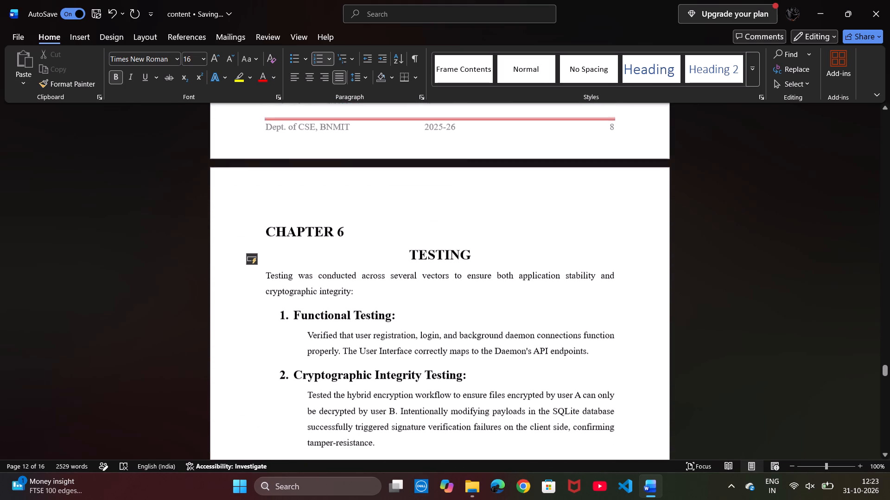
scroll(304, 394, down, 4)
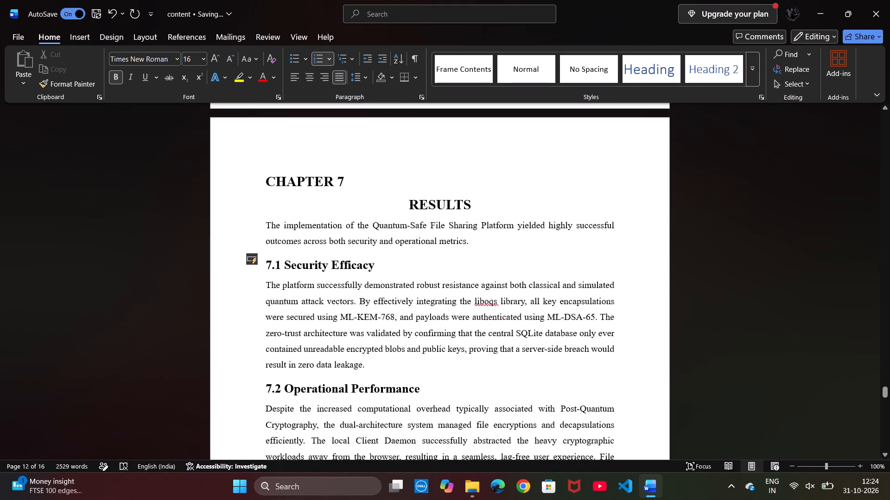
Replace the automatic list number of the Functional Testing heading in Chapter 6 with "6.1" followed by spaces, without a trailing period.
scroll(304, 394, up, 5)
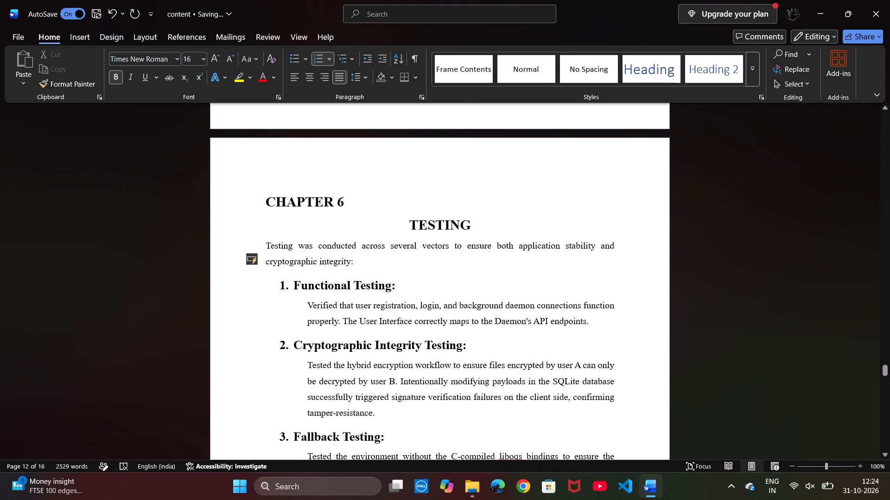
scroll(330, 356, down, 2)
scroll(330, 356, up, 2)
click(284, 233)
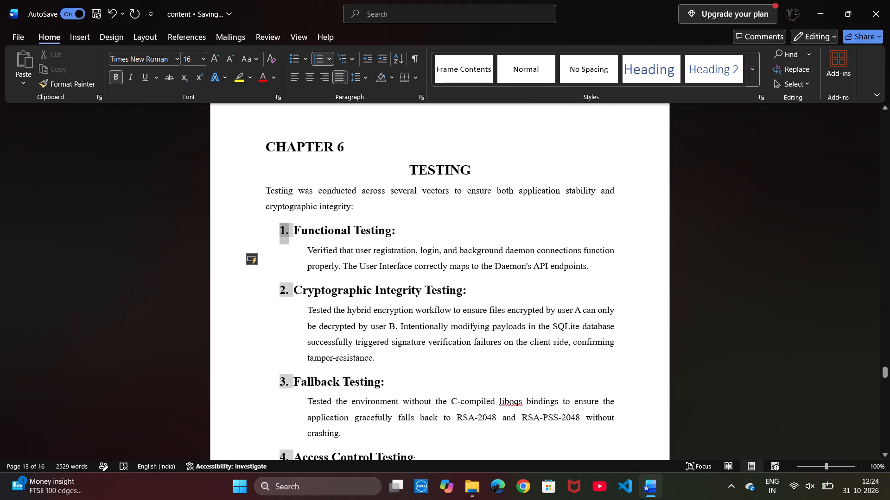
text(6.1)
key(space)
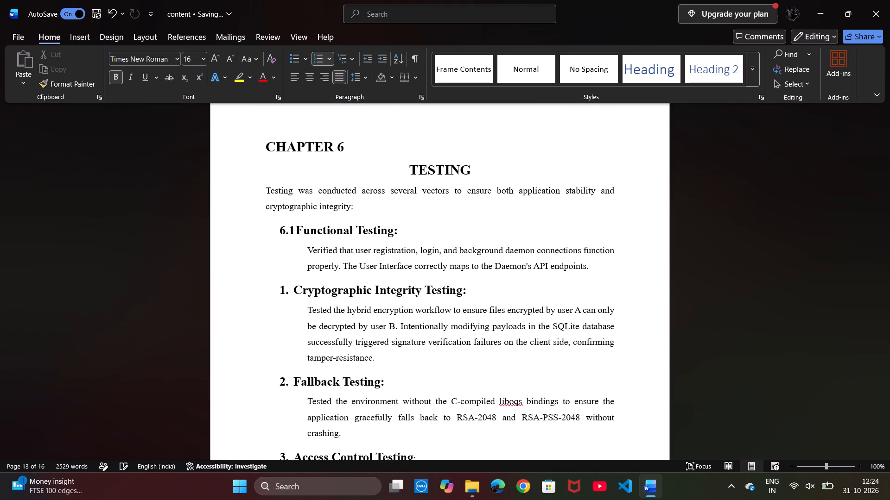
text(.)
key(space)
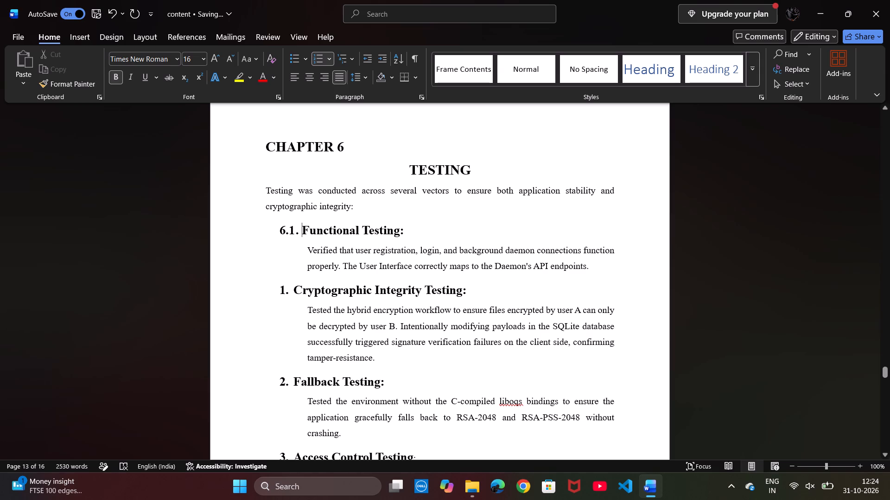
key(BackSpace)
key(BackSpace)
key(space)
key(space)
Replace the automatic list number of the Cryptographic Integrity Testing heading with "6.2" followed by spaces, without a trailing period.
click(287, 292)
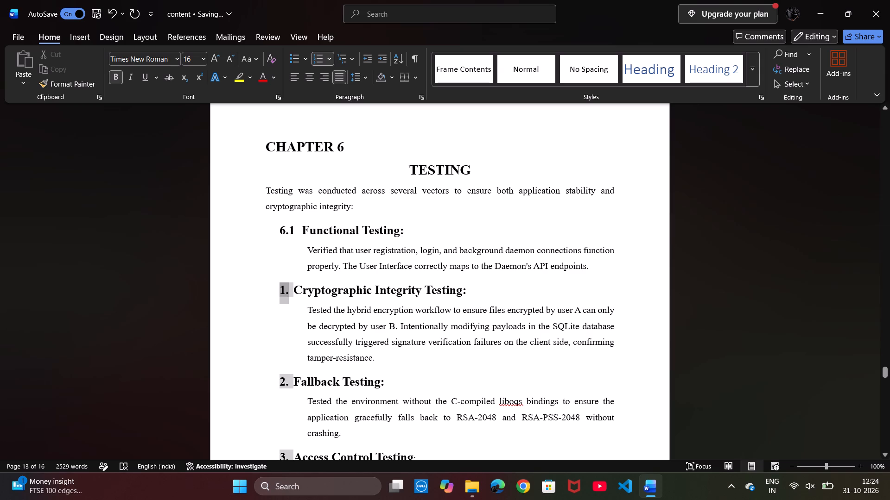
text(6.2)
key(space)
key(space)
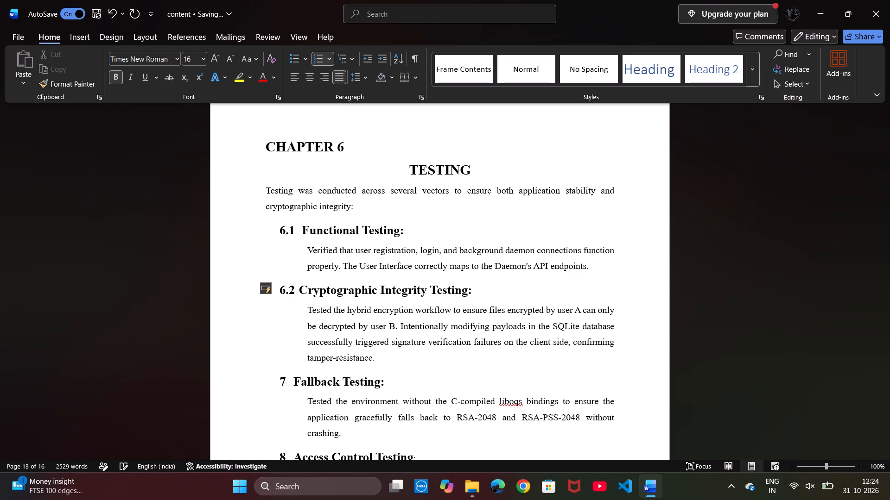
key(space)
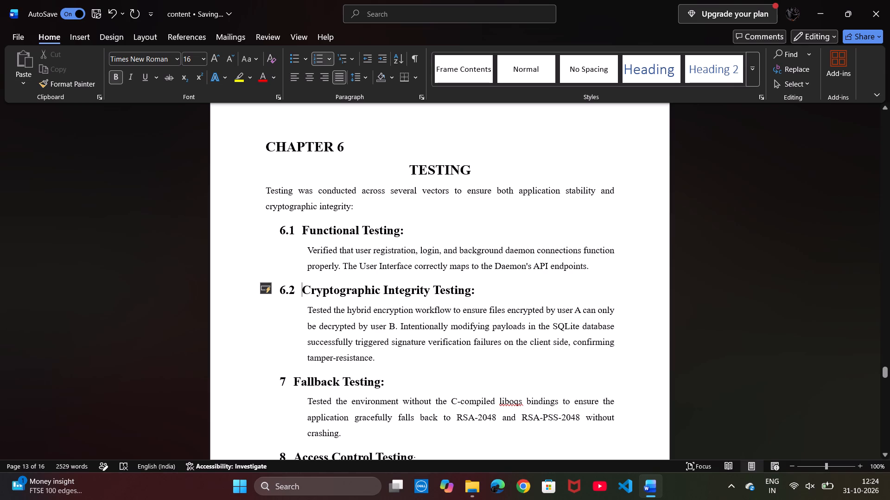
Replace the automatic list number of the Fallback Testing heading with "6.3" followed by spaces.
click(284, 381)
text(6.)
text(3)
key(space)
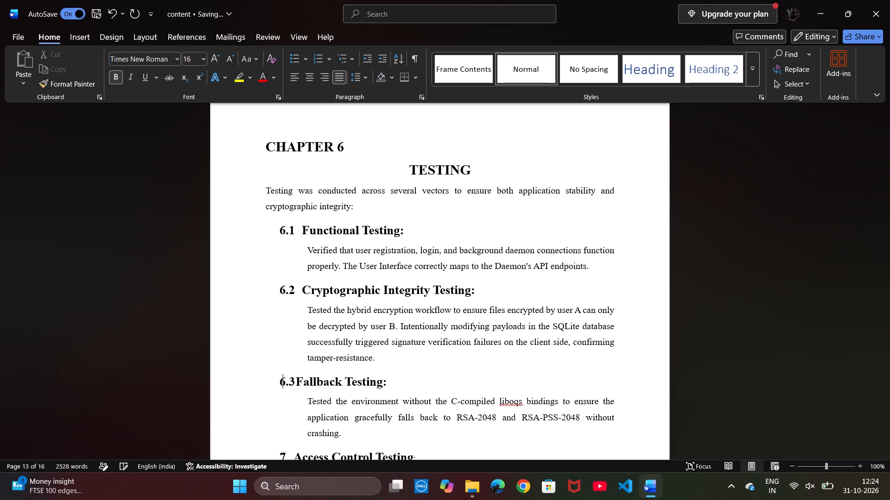
key(space)
key(space)
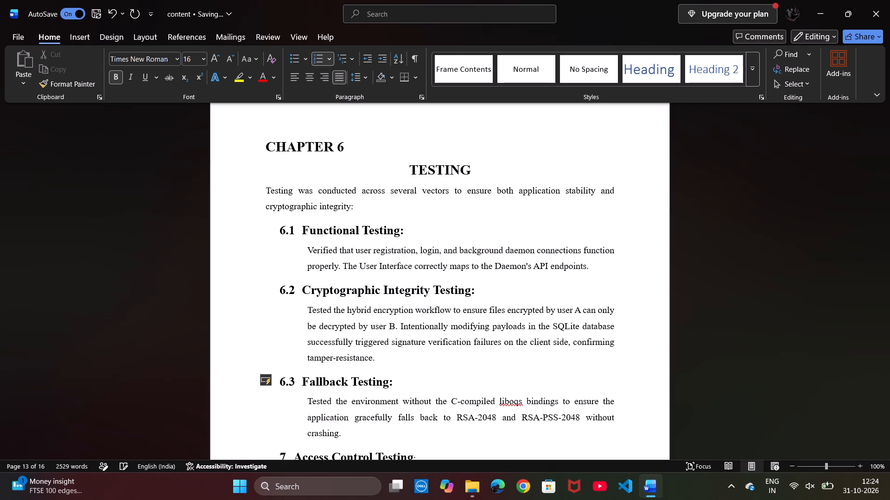
Replace the automatic list number of the Access Control Testing heading with "6.4" followed by spaces.
scroll(301, 407, down, 2)
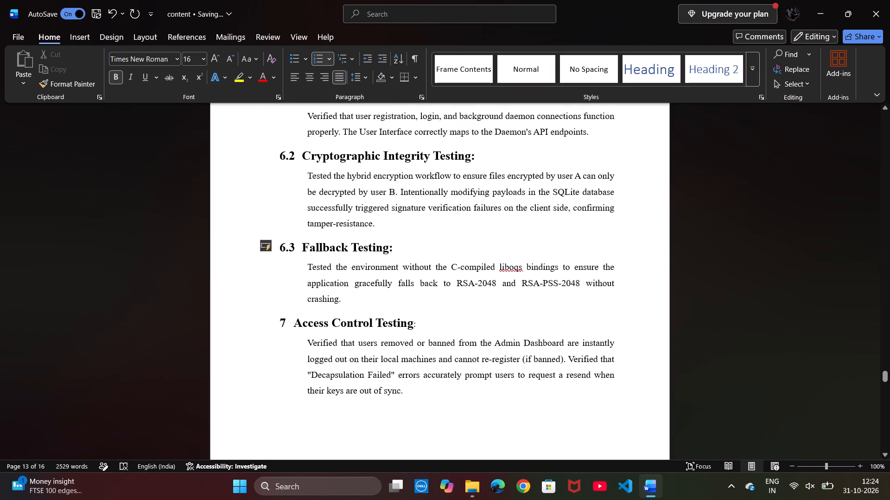
click(285, 325)
text(6.4)
key(space)
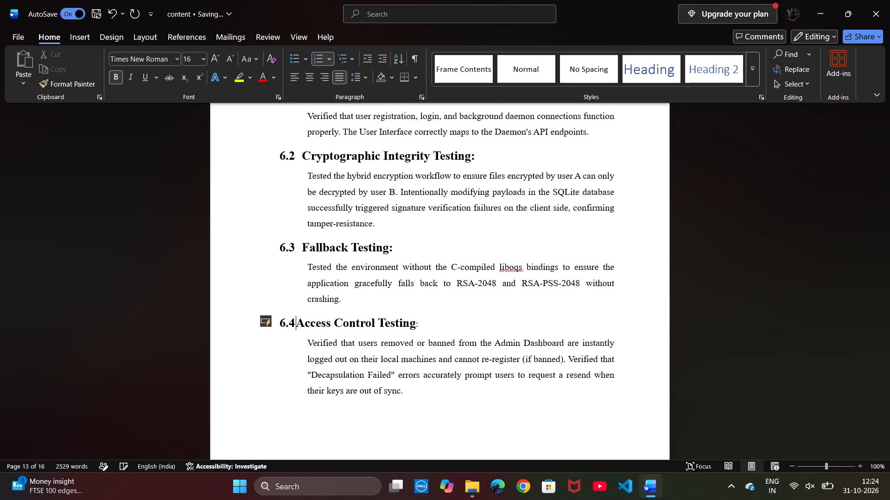
key(space)
key(space)
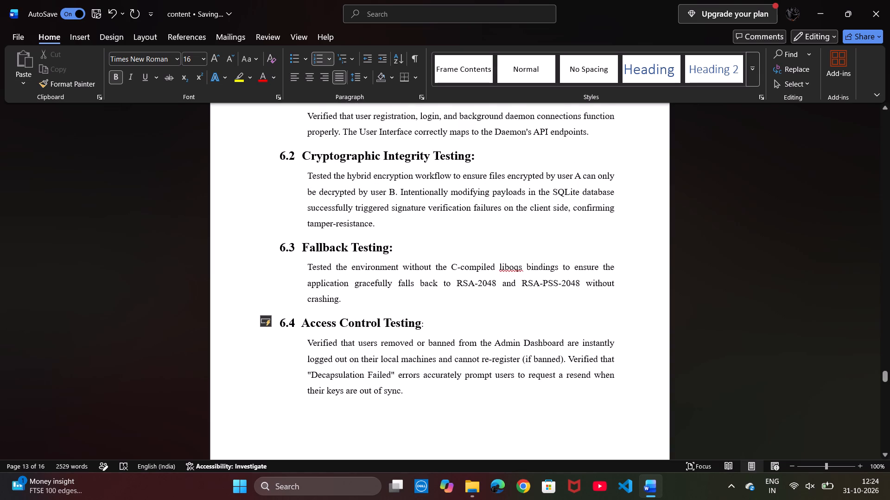
Examine the headings and numbering from Chapter 7 Results through Conclusion and Future Enhancement to the References.
scroll(312, 353, down, 4)
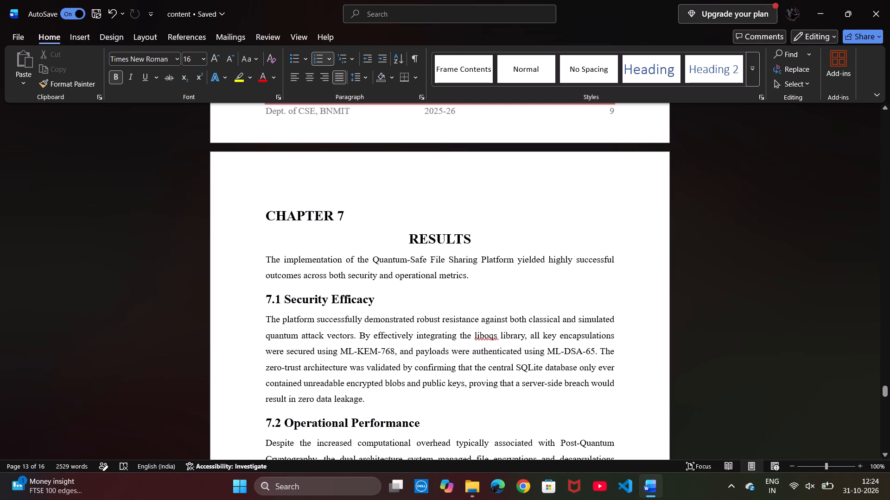
scroll(374, 353, down, 3)
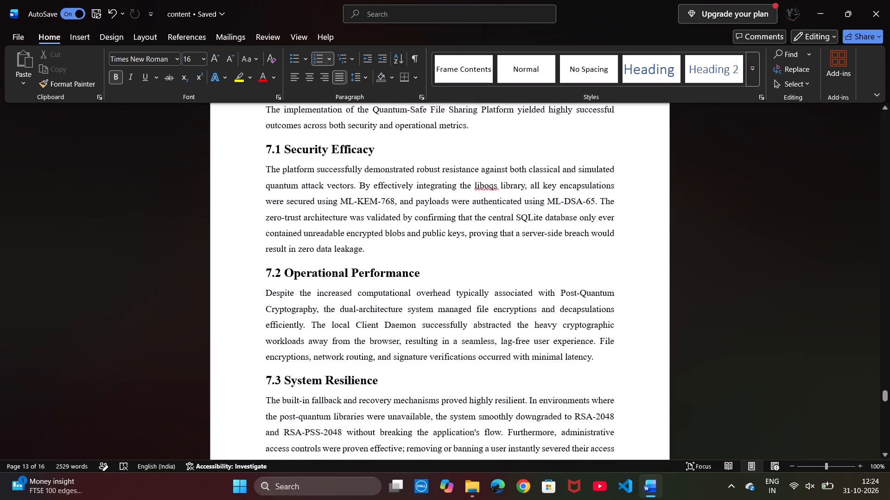
scroll(374, 353, down, 3)
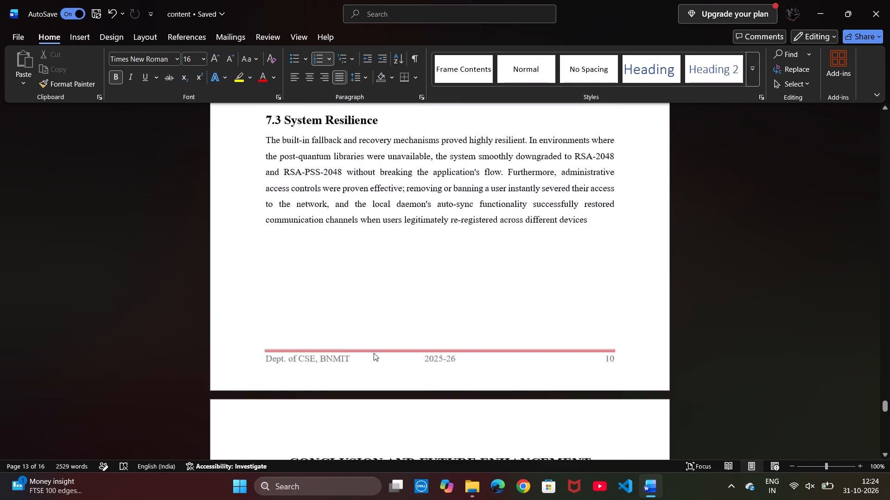
scroll(374, 353, down, 1)
scroll(374, 353, up, 3)
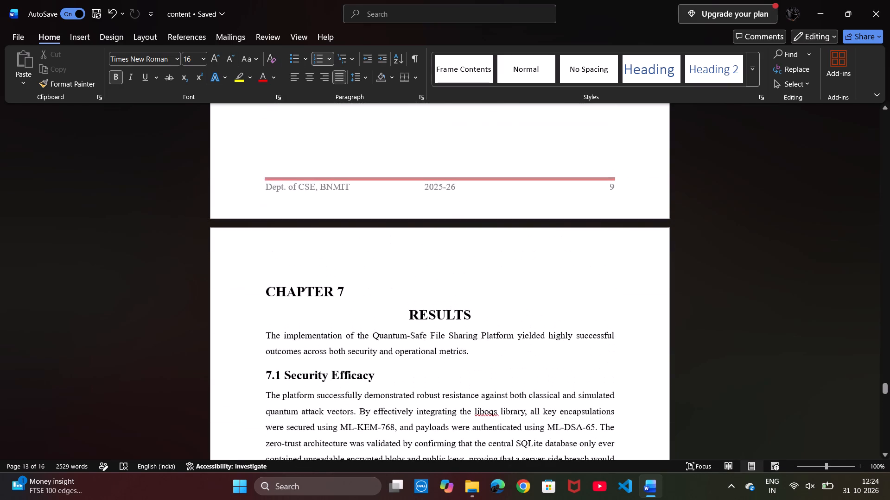
scroll(374, 353, down, 2)
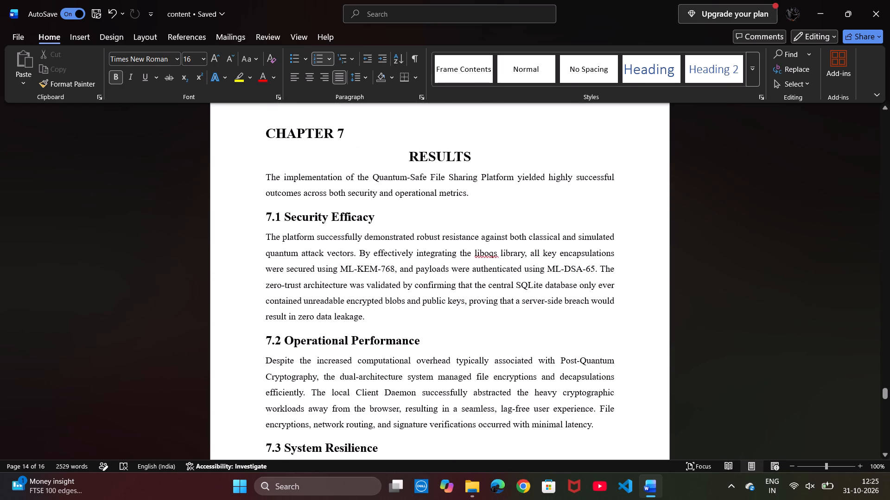
scroll(374, 353, down, 1)
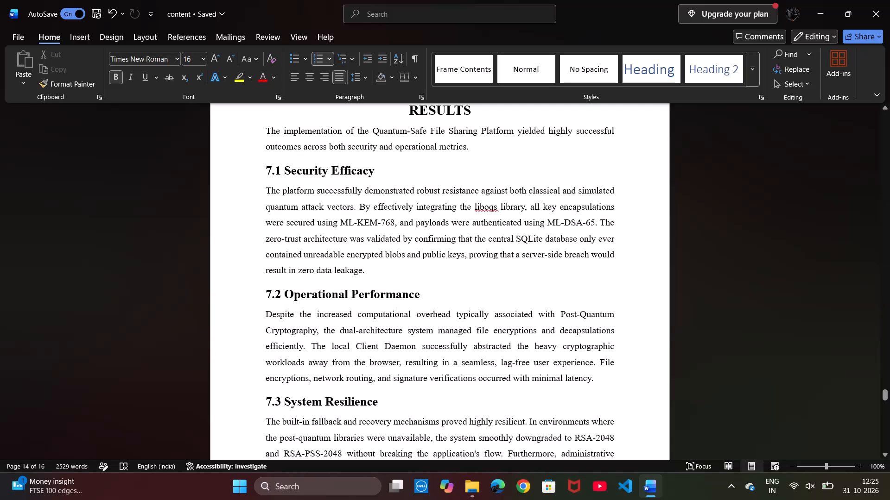
scroll(398, 361, down, 3)
scroll(376, 453, down, 3)
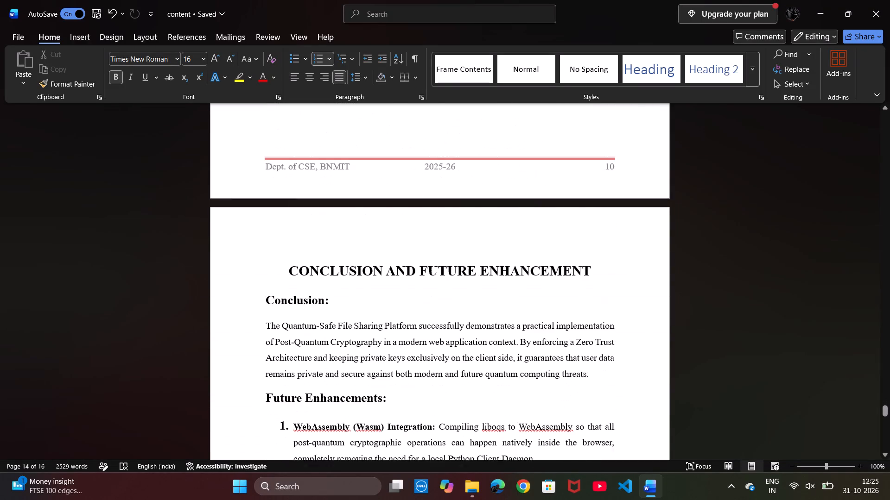
click(397, 408)
click(408, 417)
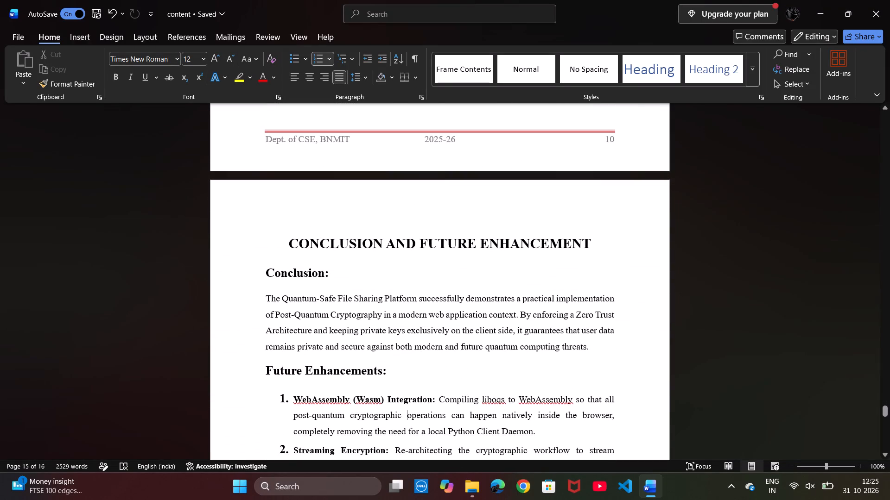
scroll(408, 417, down, 6)
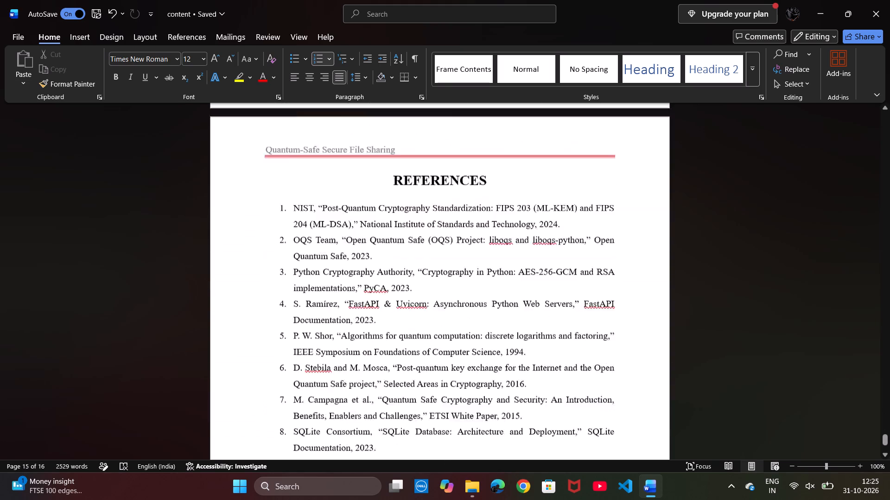
scroll(408, 417, down, 1)
Add one extra space between the number 5.3 and the File Receiving (Bob from Alice) heading title.
scroll(408, 417, up, 10)
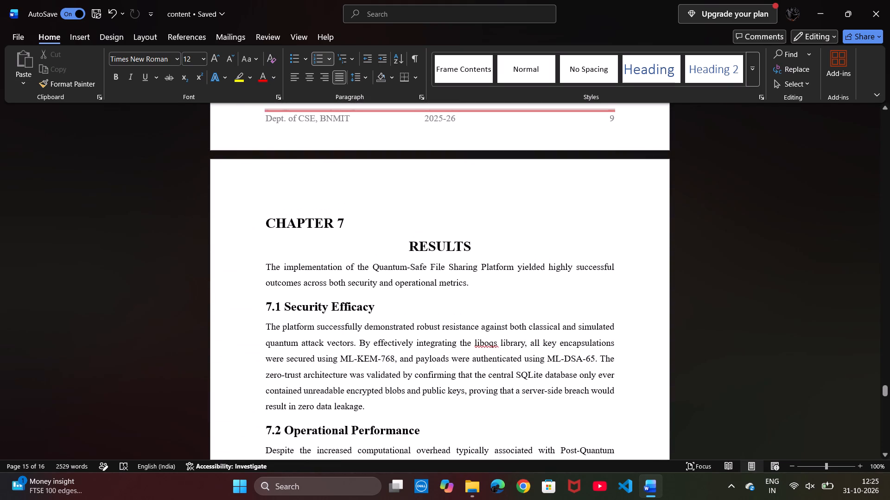
scroll(408, 417, up, 3)
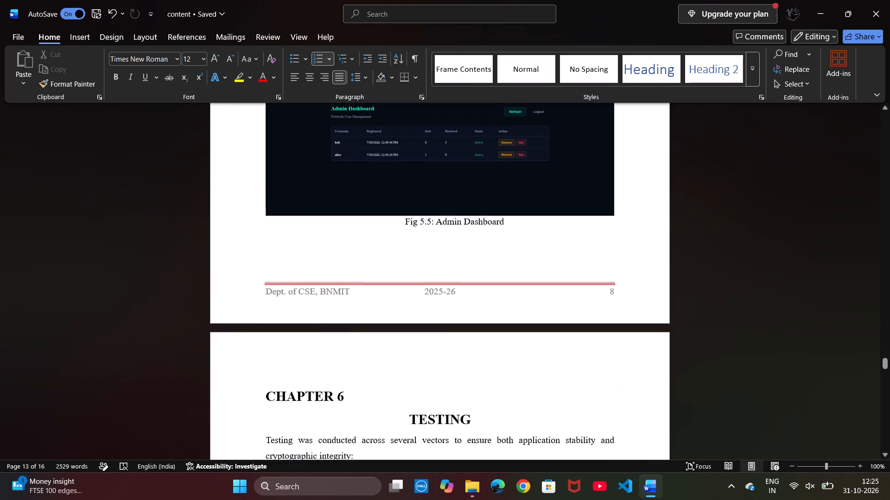
scroll(408, 417, up, 5)
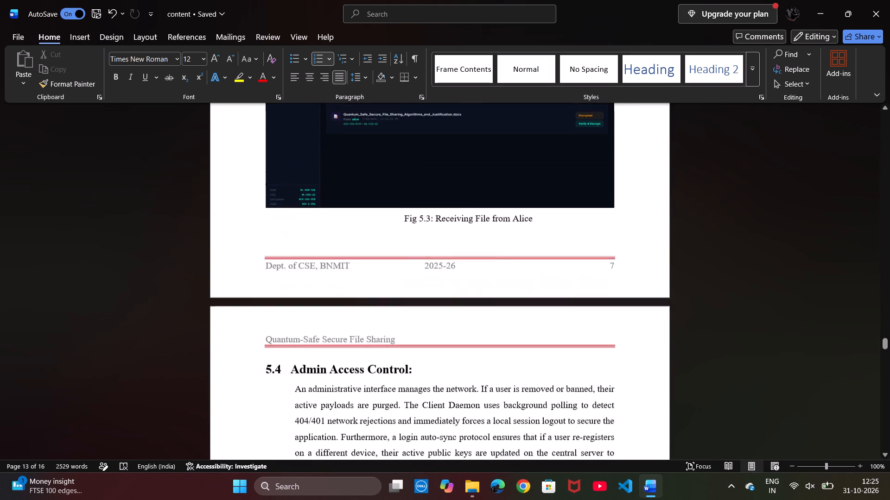
scroll(408, 417, up, 4)
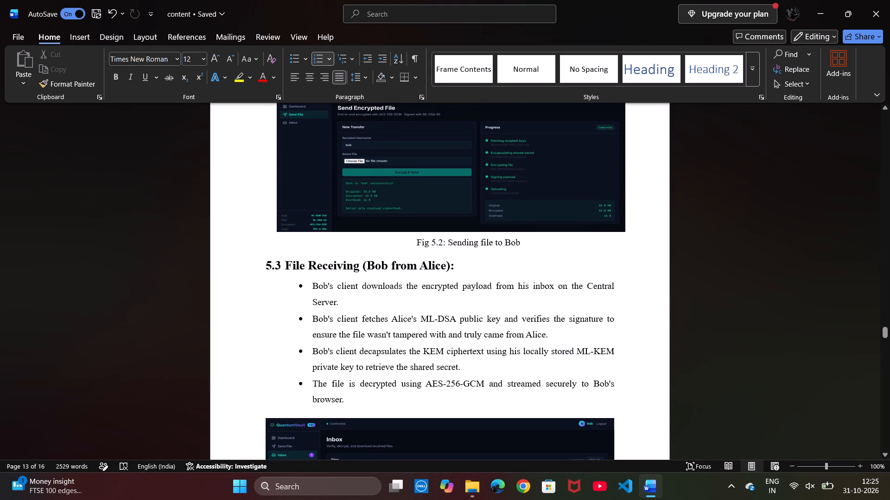
click(284, 268)
key(space)
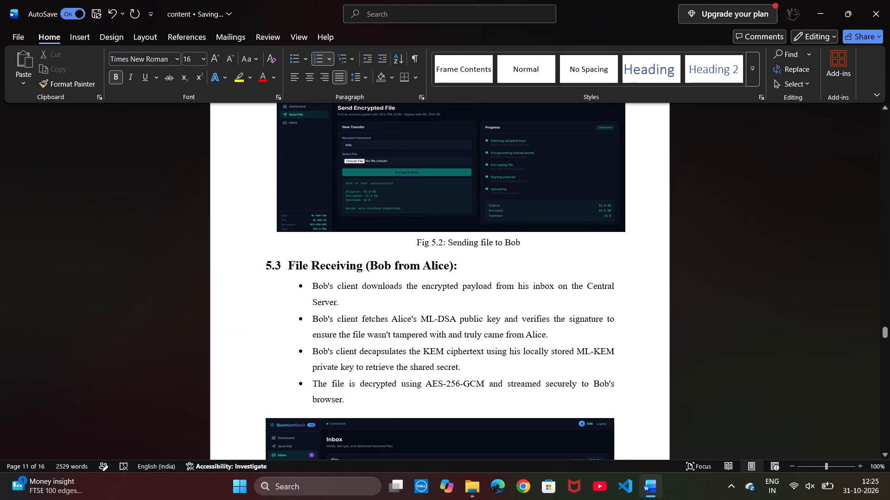
Widen the gap between the number 5.2 and the File Sending (Alice to Bob) heading title by one space.
scroll(298, 267, up, 4)
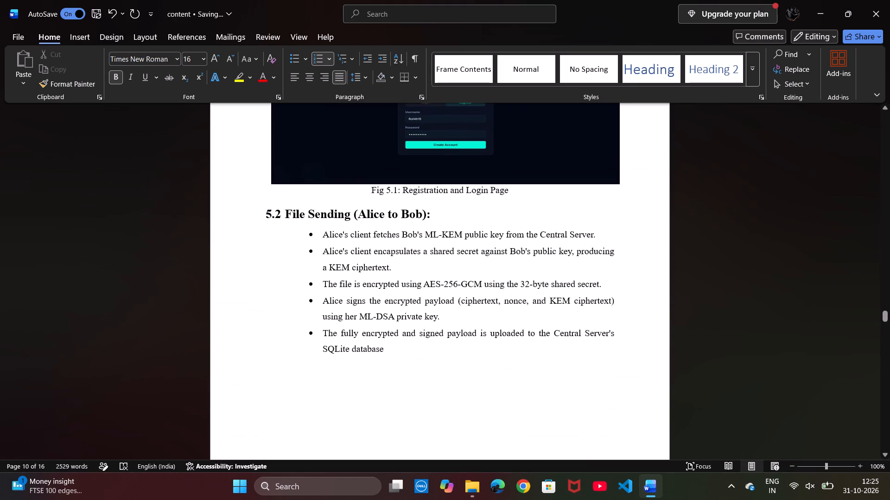
click(284, 212)
key(space)
key(space)
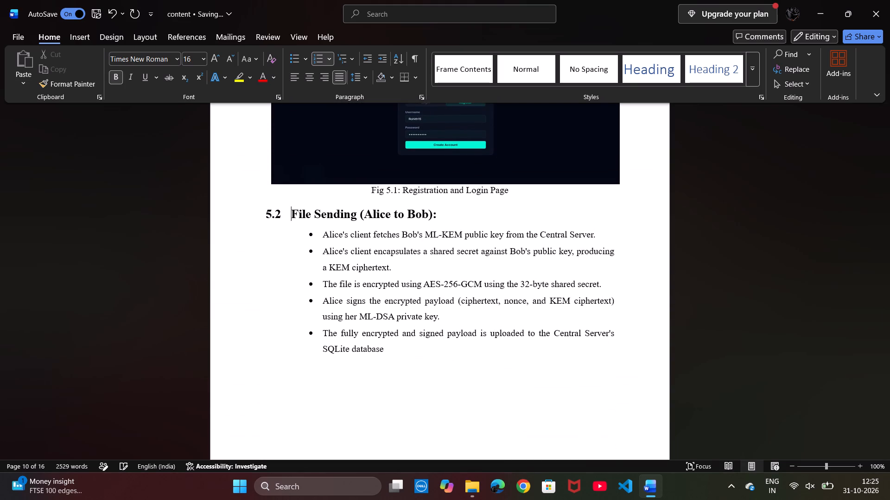
key(BackSpace)
Add one extra space between the number 5.1 and the Registration heading title in Chapter 5.
scroll(314, 226, up, 1)
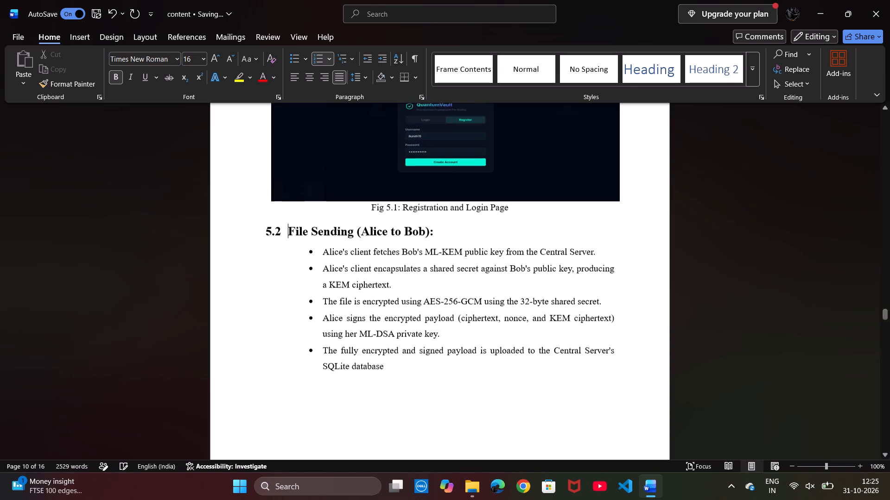
scroll(314, 226, up, 2)
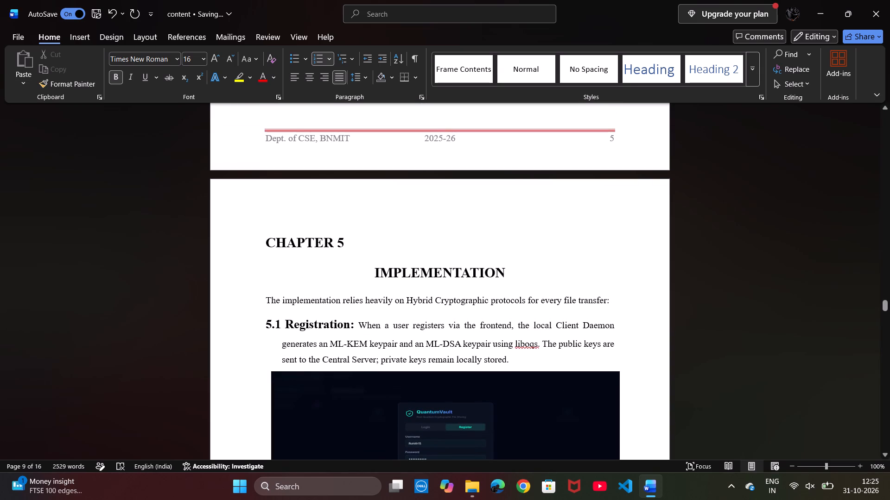
click(286, 326)
key(space)
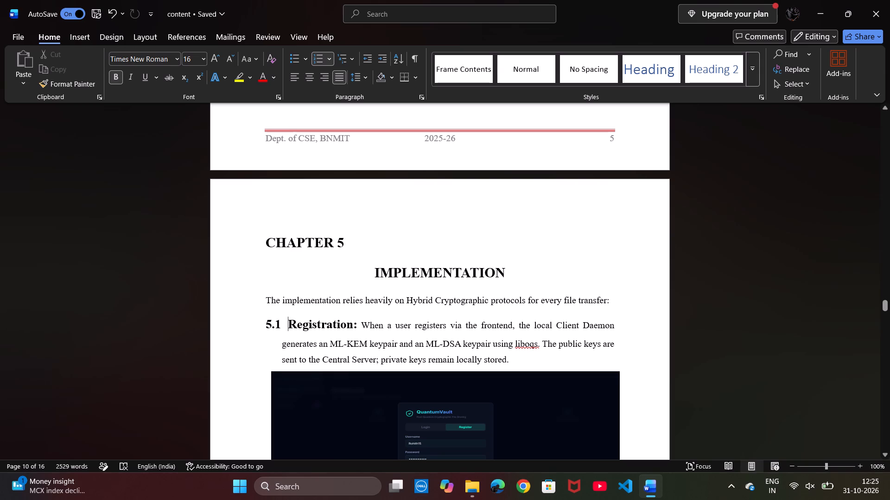
Examine the number-to-title spacing of the Chapter 5 headings from Registration to Admin Access Control.
scroll(422, 305, down, 6)
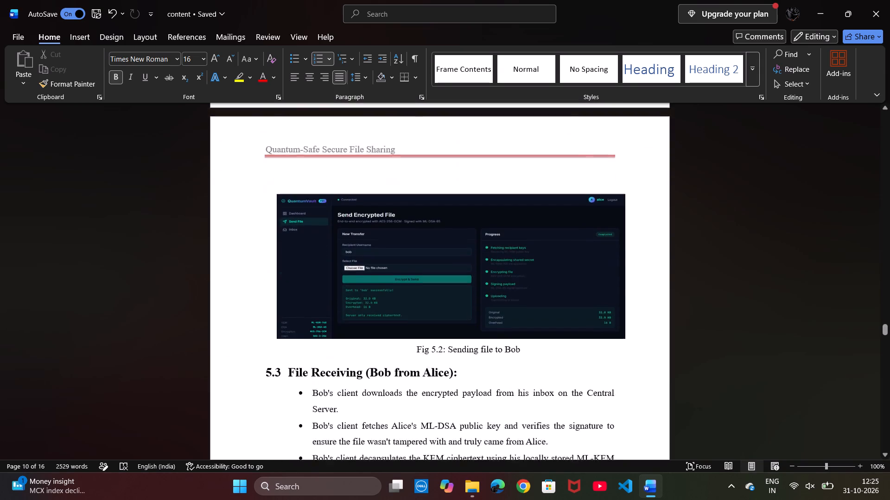
scroll(422, 305, down, 6)
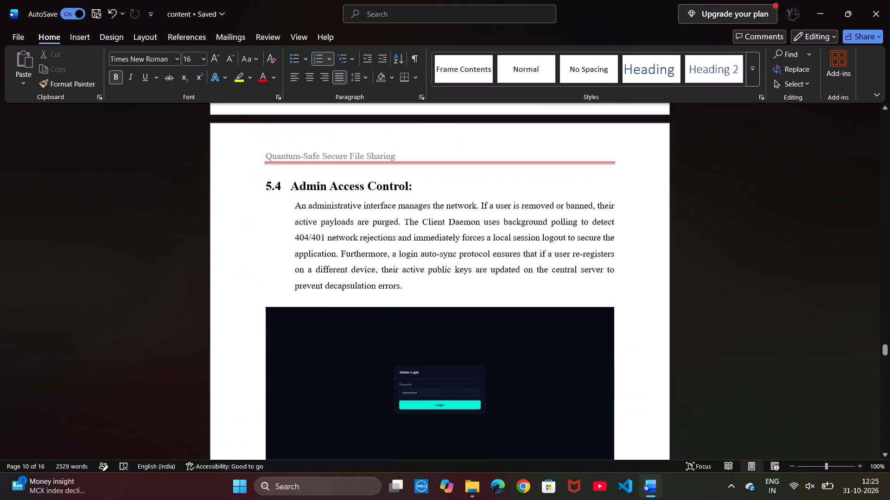
scroll(422, 305, down, 1)
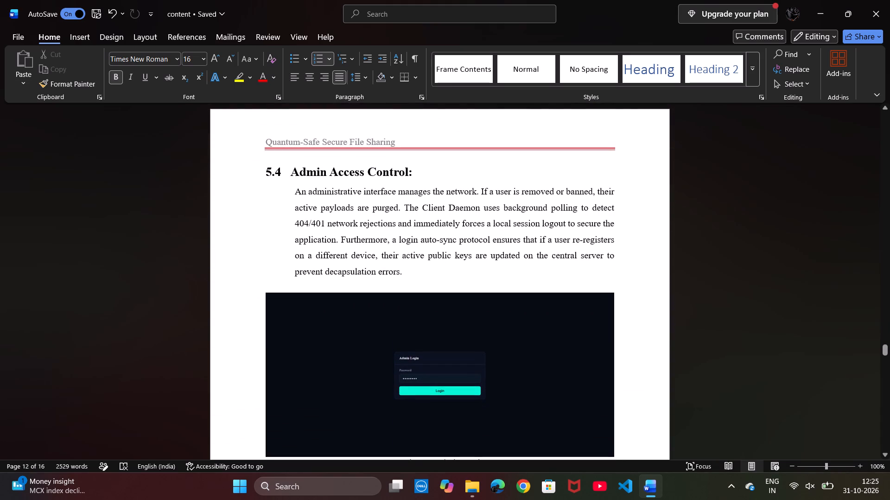
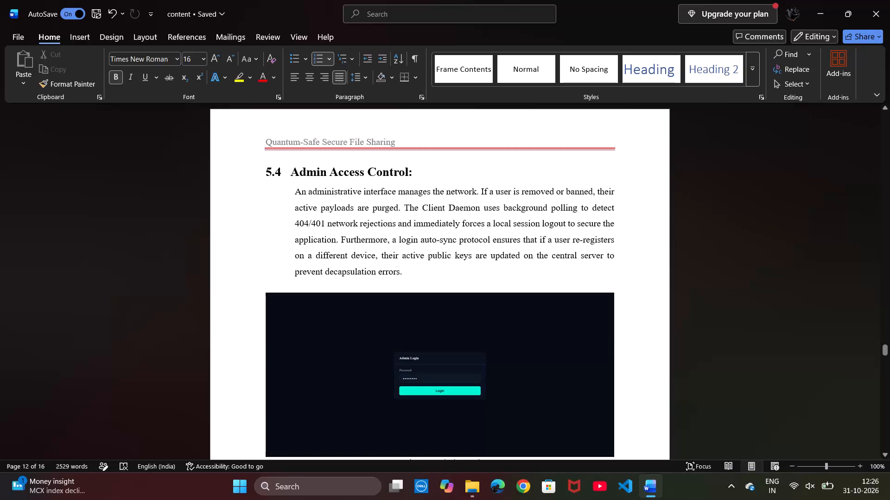
Examine the 5.4 Admin Access Control section and the layout of its Admin Login and Admin Dashboard figures.
click(420, 270)
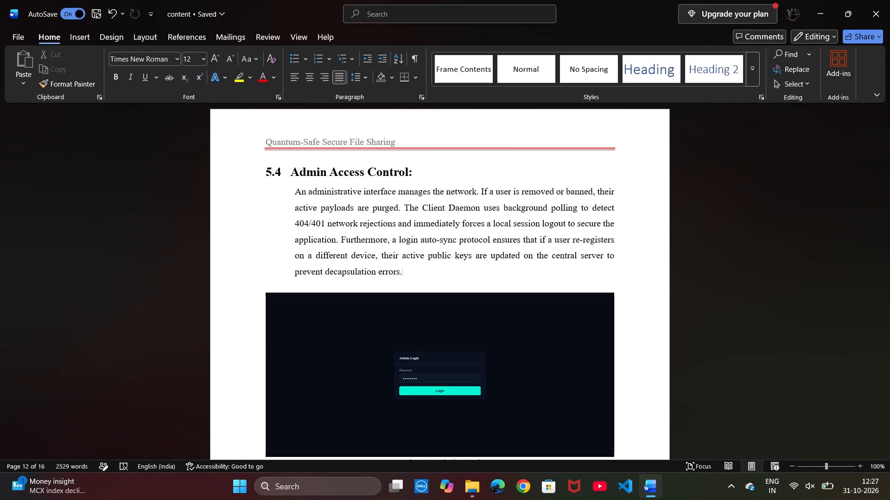
click(402, 251)
scroll(402, 251, down, 2)
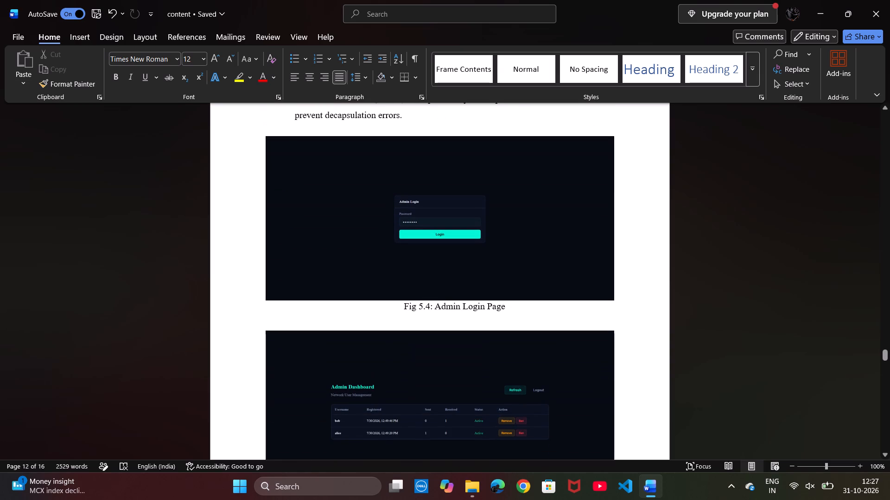
scroll(402, 251, down, 1)
scroll(402, 251, up, 1)
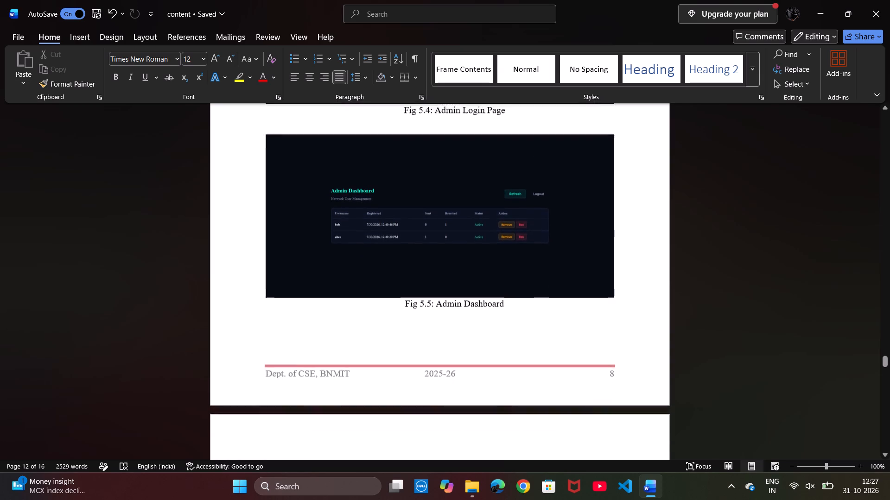
scroll(402, 251, up, 1)
scroll(402, 251, down, 1)
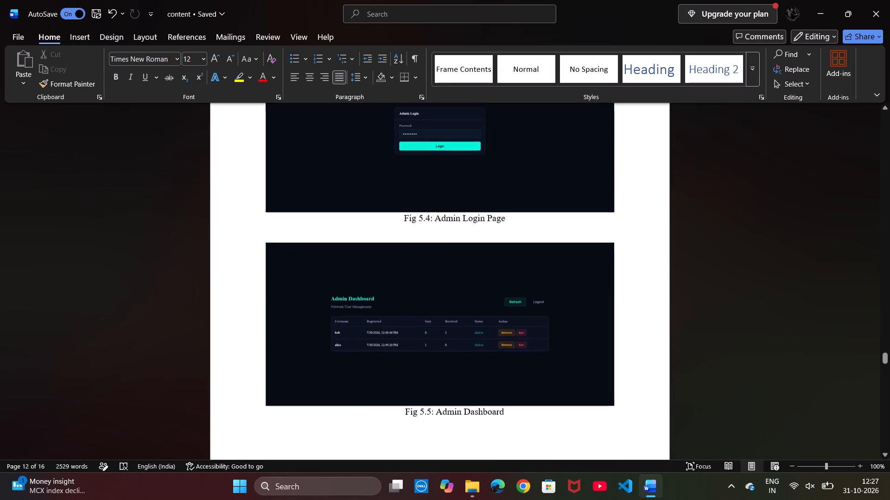
scroll(402, 251, down, 1)
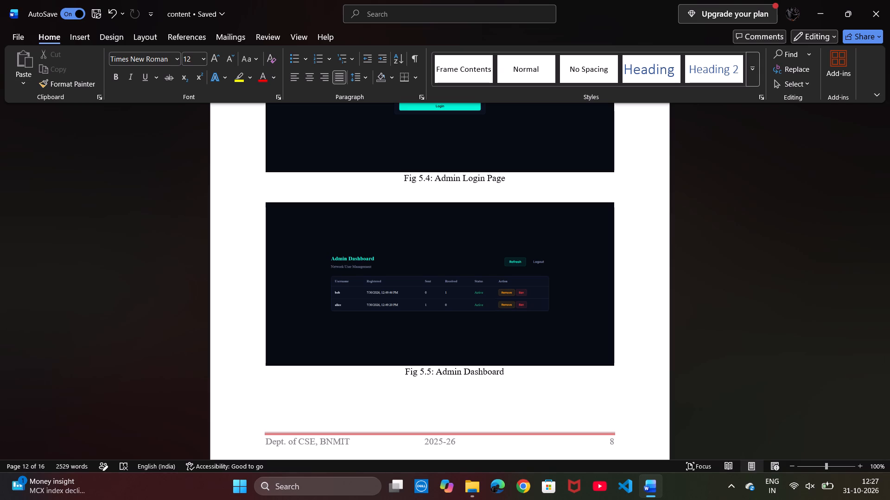
Move the Chapter 6 headings 6.1 to 6.4 out so their numbers align with the left text margin.
scroll(423, 409, down, 4)
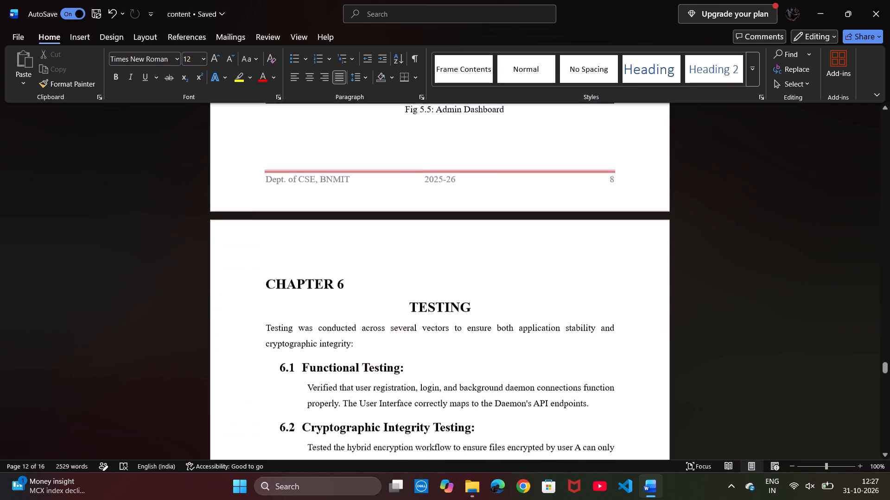
scroll(423, 409, down, 1)
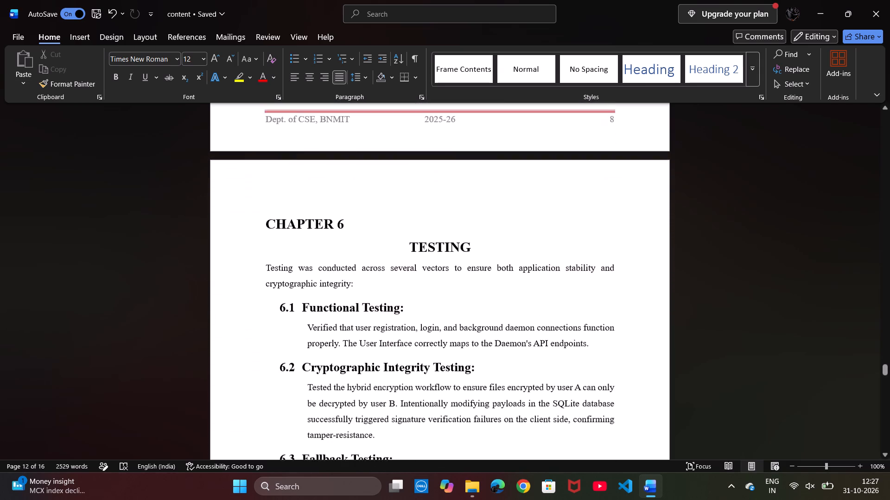
scroll(423, 409, down, 1)
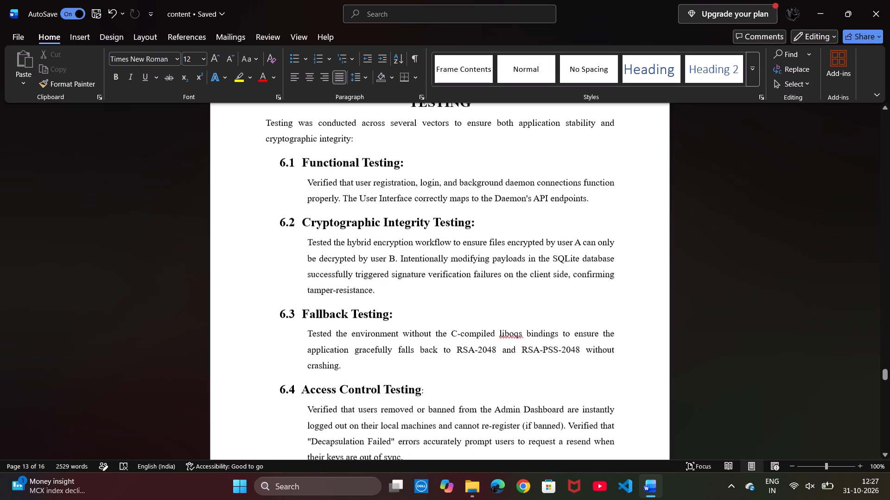
double_click(280, 163)
drag(280, 163, 265, 175)
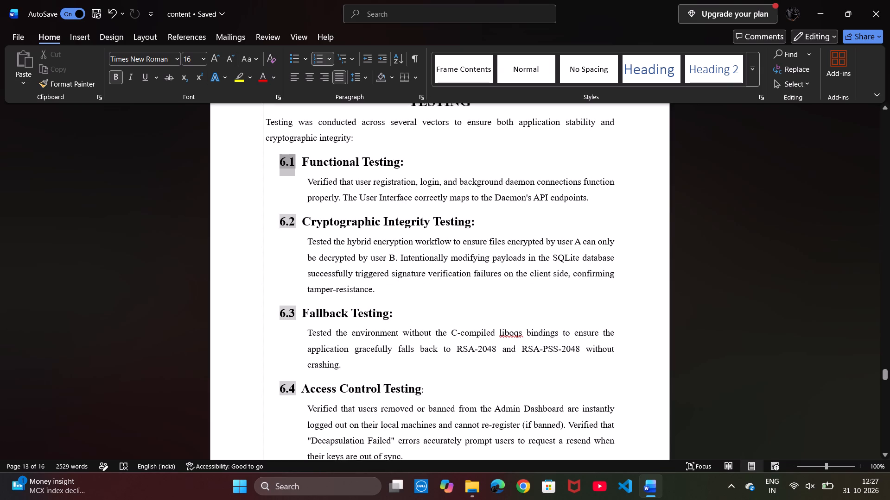
drag(265, 175, 265, 175)
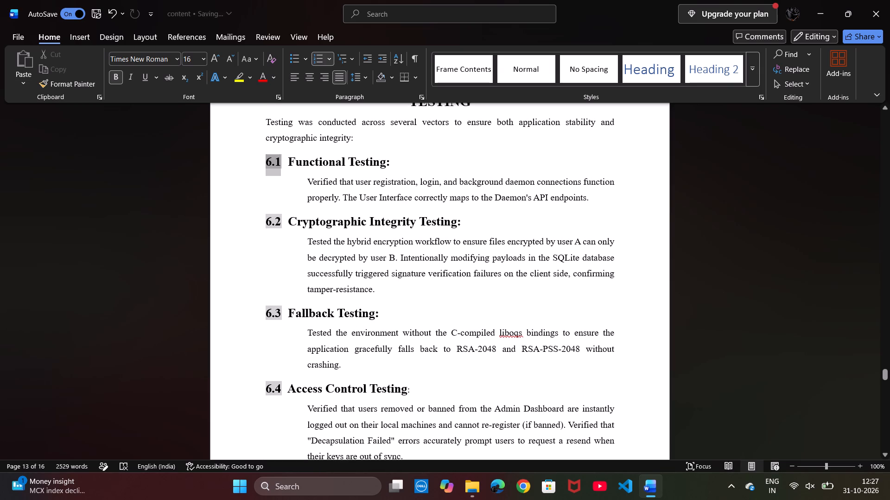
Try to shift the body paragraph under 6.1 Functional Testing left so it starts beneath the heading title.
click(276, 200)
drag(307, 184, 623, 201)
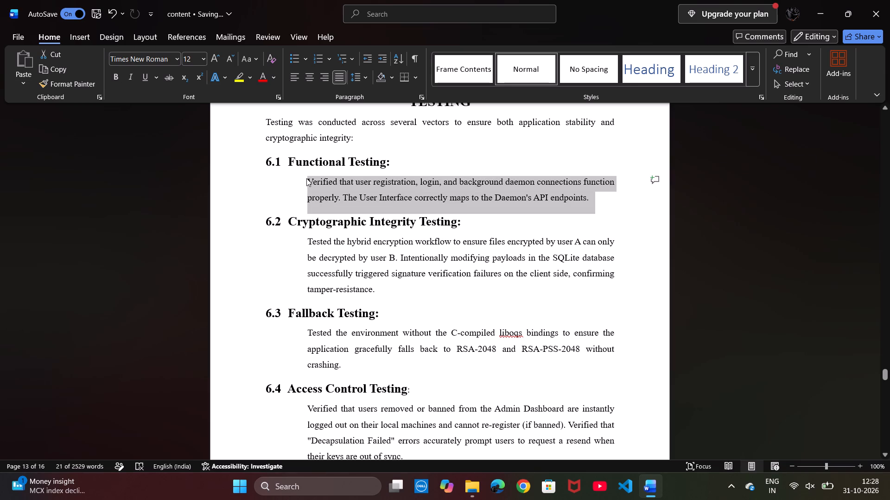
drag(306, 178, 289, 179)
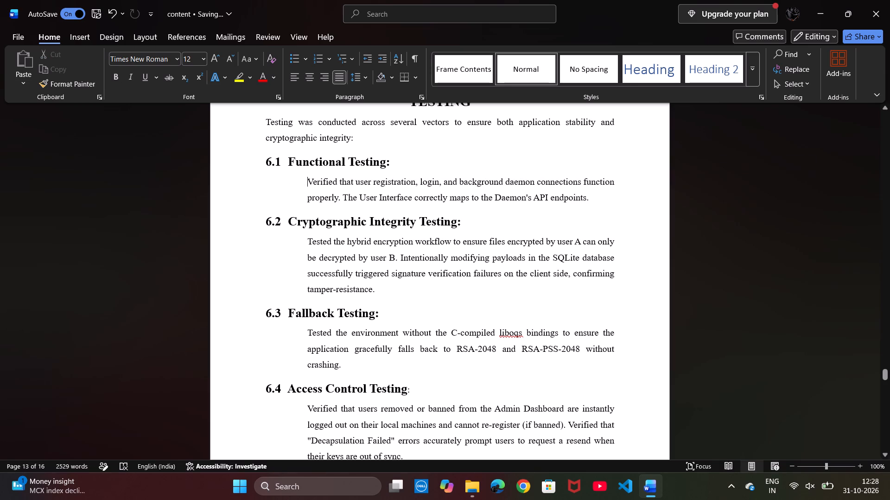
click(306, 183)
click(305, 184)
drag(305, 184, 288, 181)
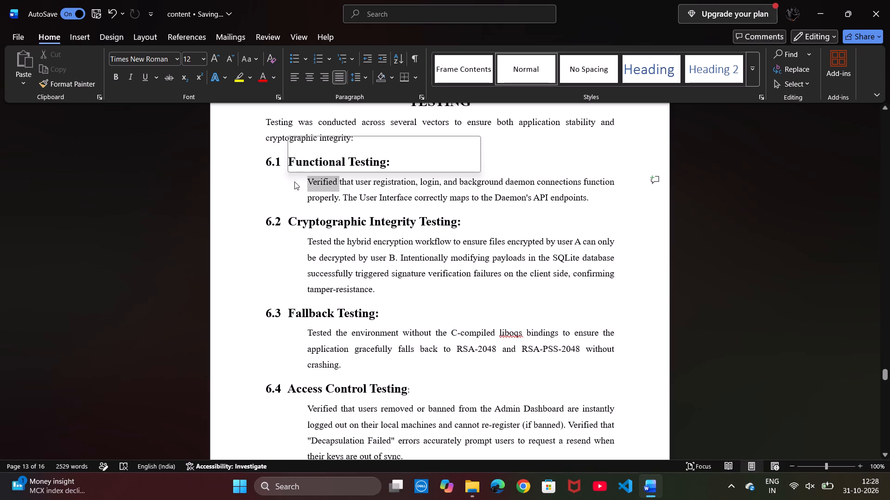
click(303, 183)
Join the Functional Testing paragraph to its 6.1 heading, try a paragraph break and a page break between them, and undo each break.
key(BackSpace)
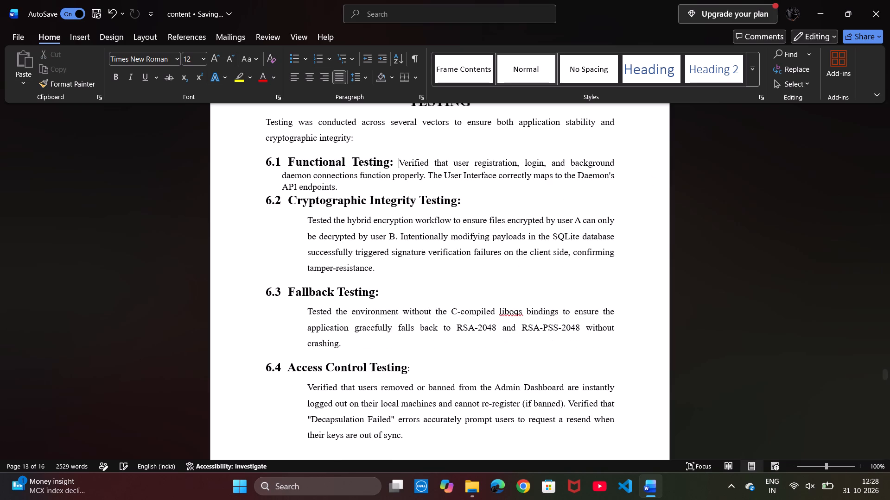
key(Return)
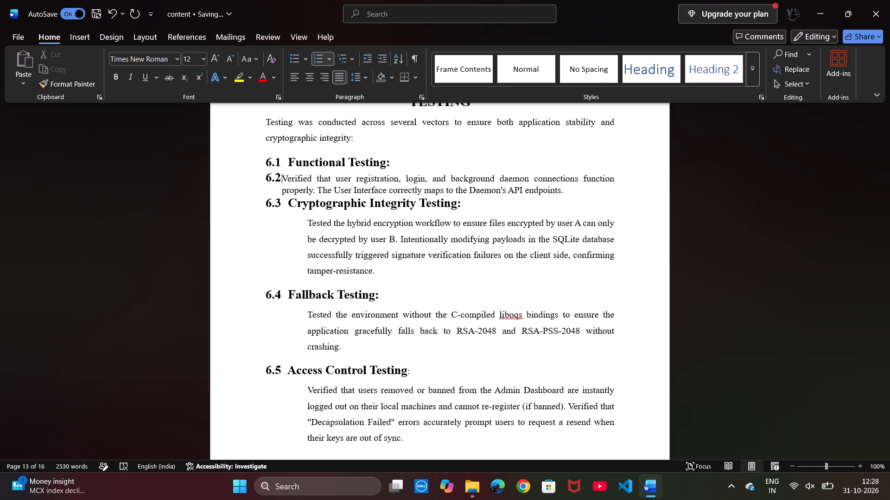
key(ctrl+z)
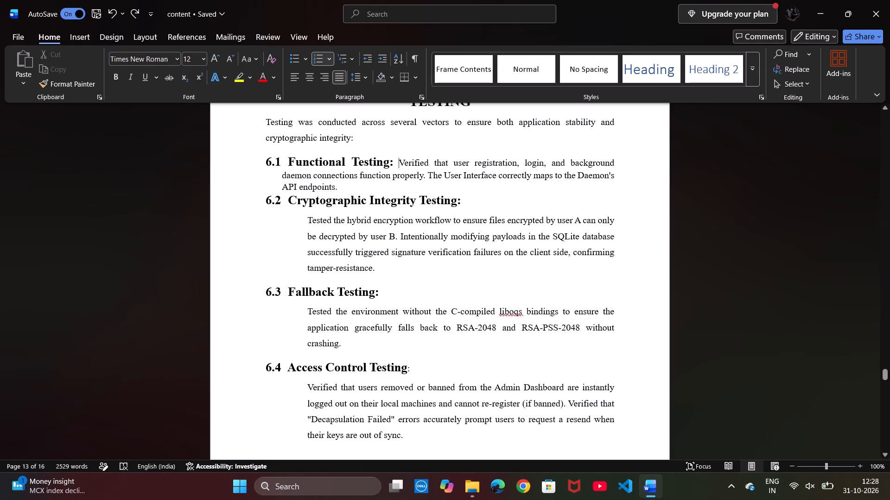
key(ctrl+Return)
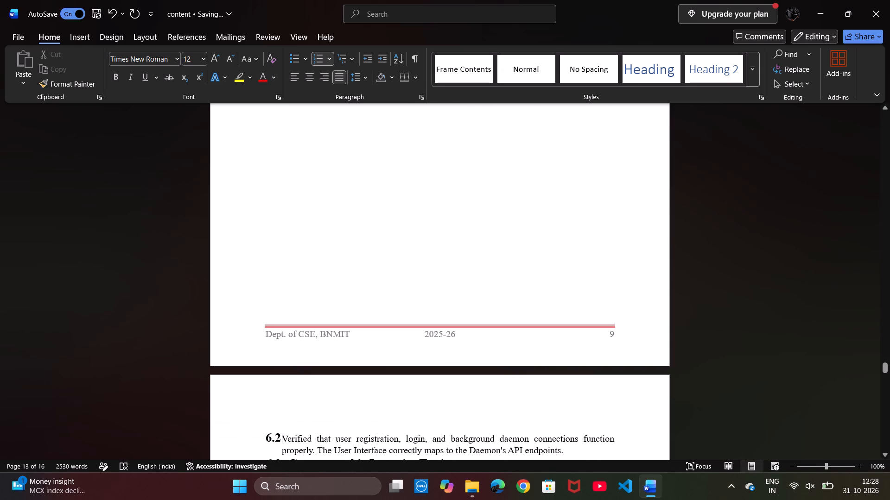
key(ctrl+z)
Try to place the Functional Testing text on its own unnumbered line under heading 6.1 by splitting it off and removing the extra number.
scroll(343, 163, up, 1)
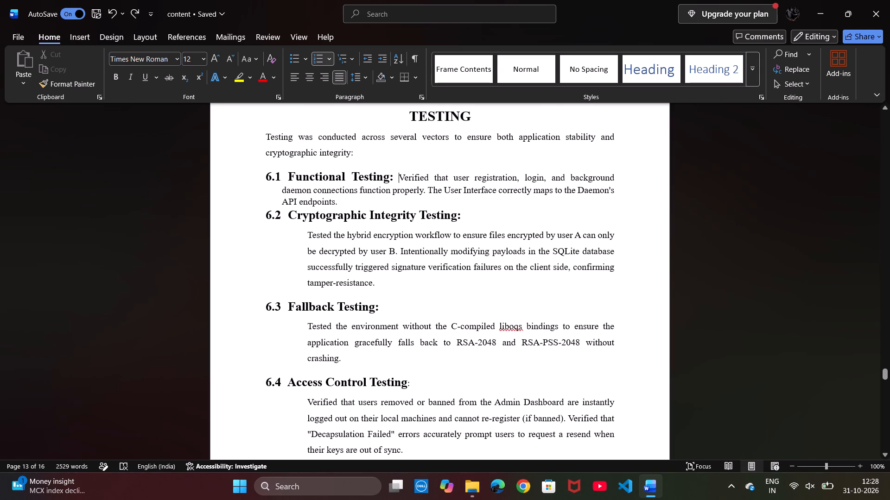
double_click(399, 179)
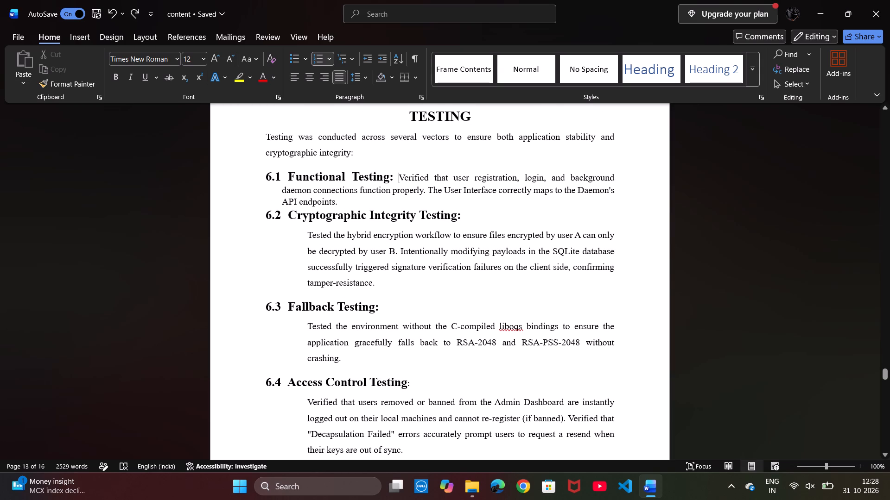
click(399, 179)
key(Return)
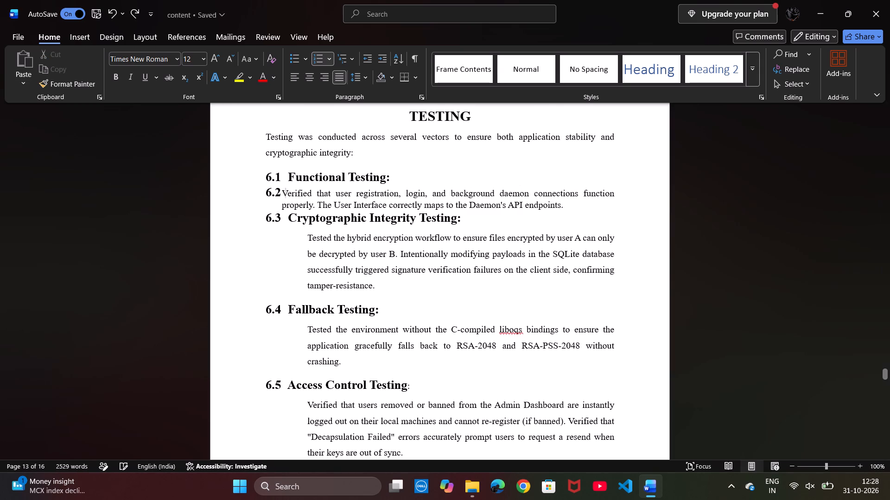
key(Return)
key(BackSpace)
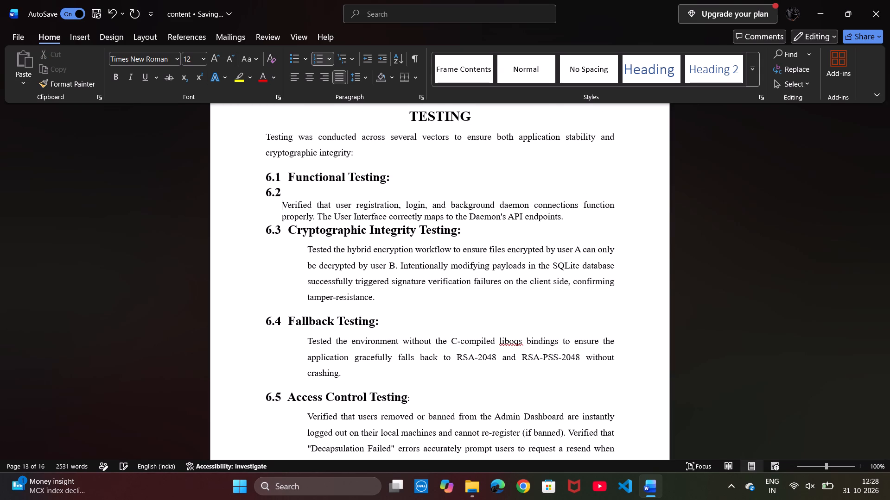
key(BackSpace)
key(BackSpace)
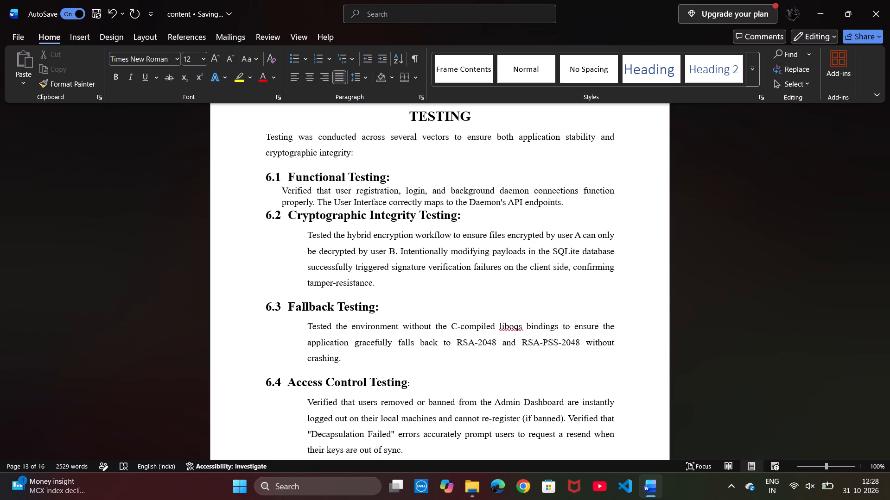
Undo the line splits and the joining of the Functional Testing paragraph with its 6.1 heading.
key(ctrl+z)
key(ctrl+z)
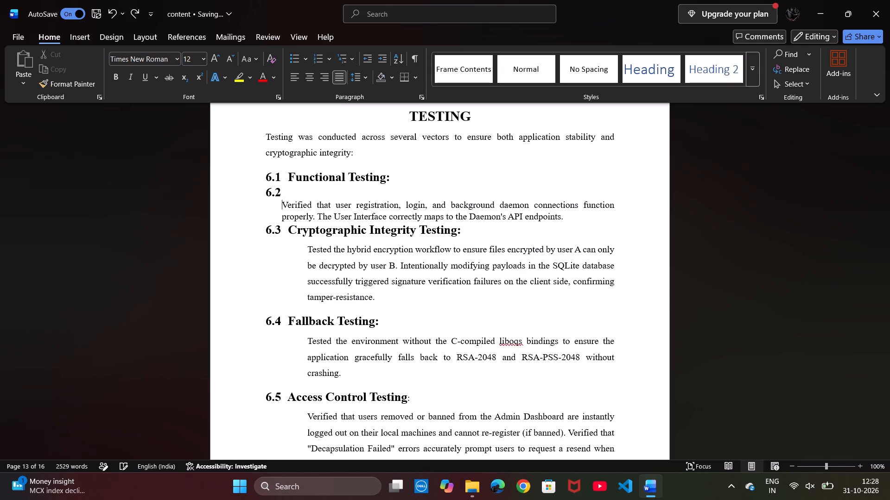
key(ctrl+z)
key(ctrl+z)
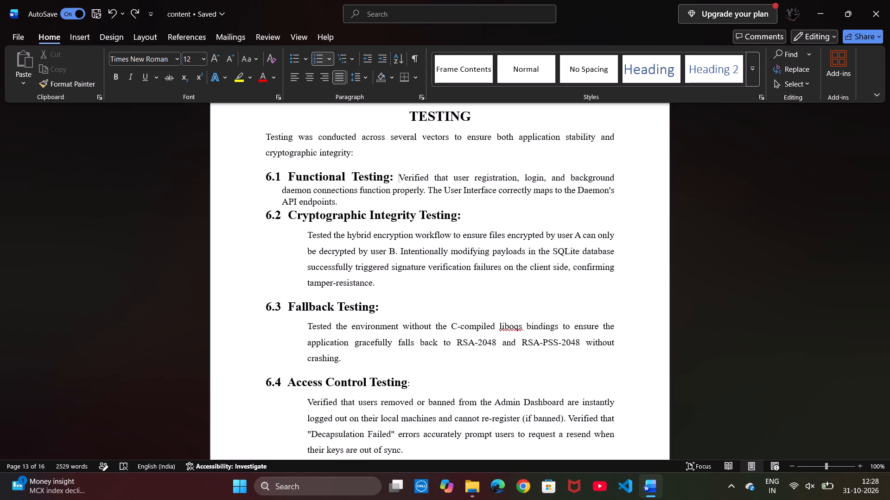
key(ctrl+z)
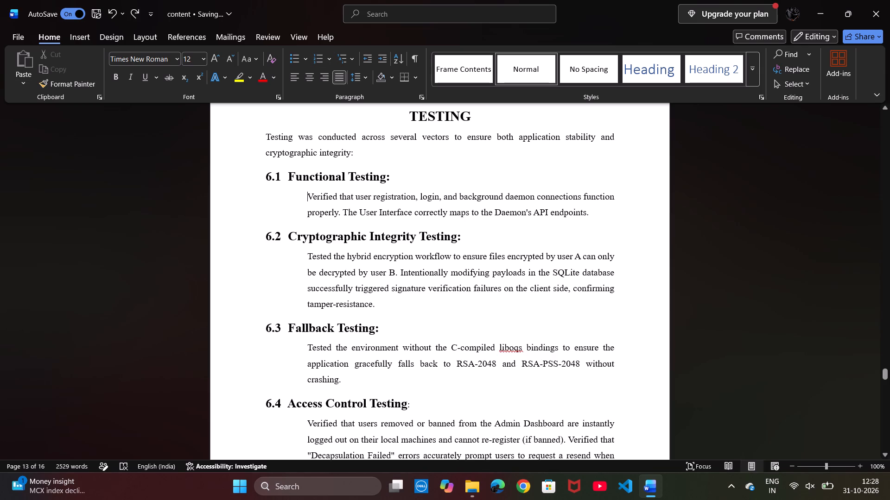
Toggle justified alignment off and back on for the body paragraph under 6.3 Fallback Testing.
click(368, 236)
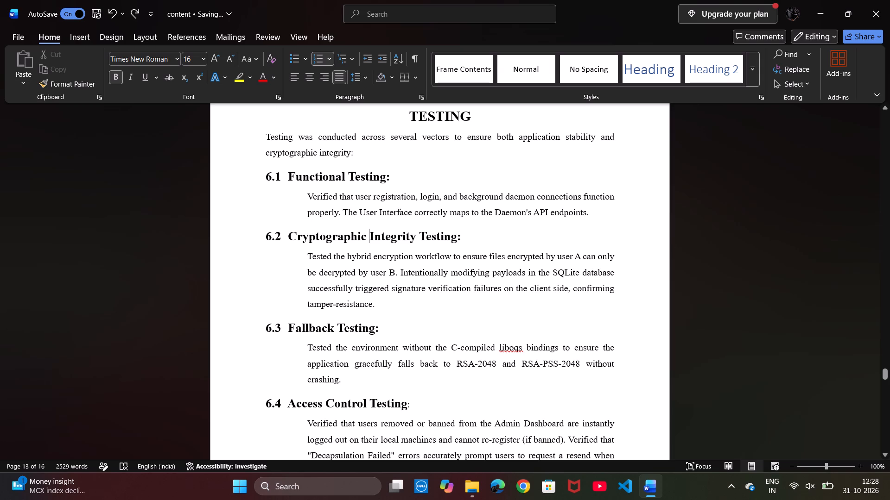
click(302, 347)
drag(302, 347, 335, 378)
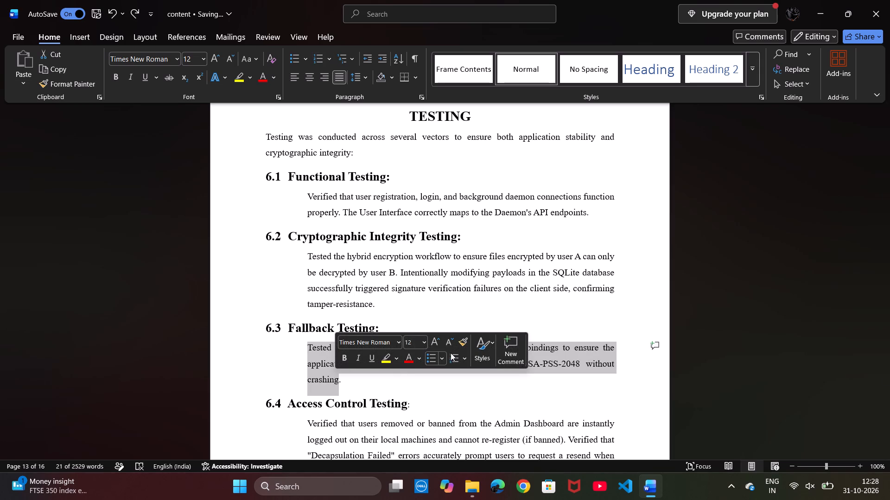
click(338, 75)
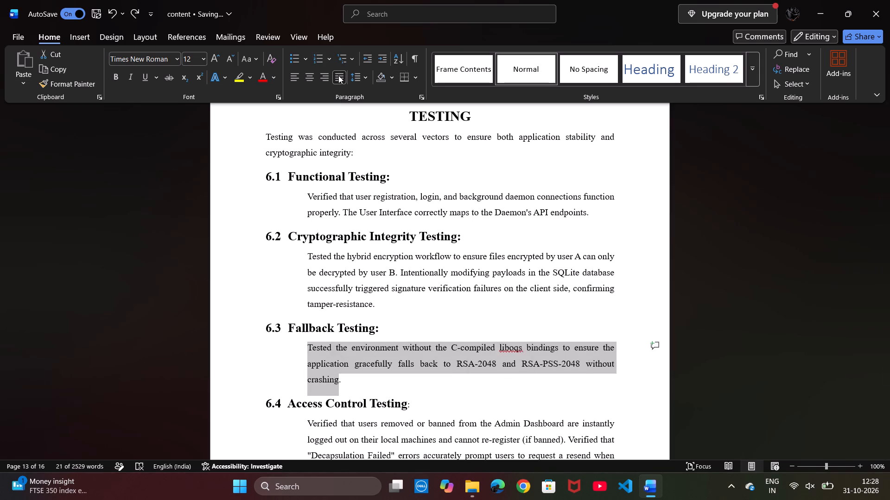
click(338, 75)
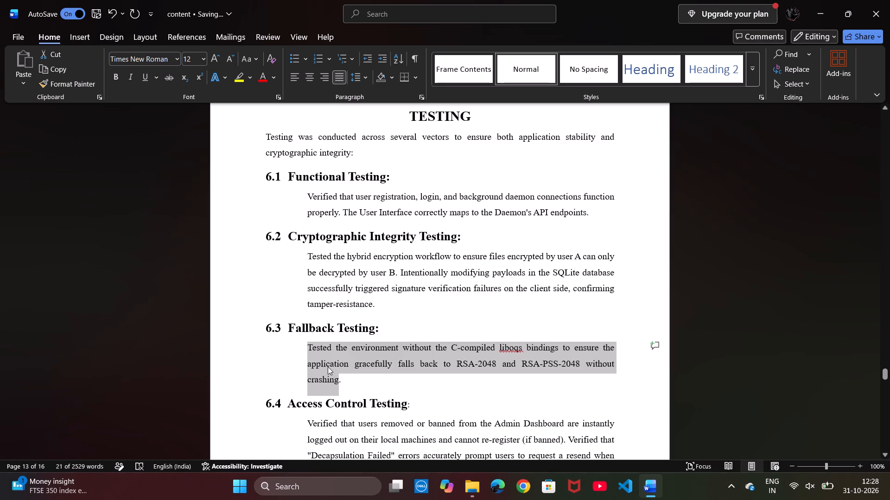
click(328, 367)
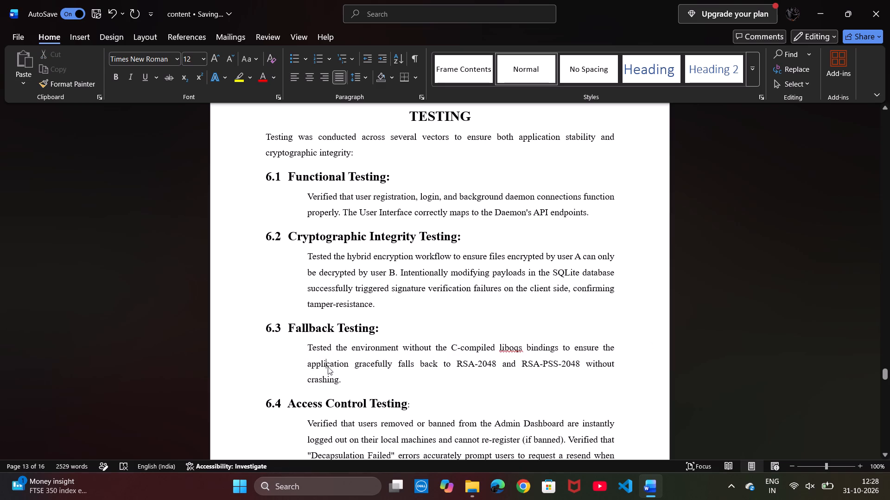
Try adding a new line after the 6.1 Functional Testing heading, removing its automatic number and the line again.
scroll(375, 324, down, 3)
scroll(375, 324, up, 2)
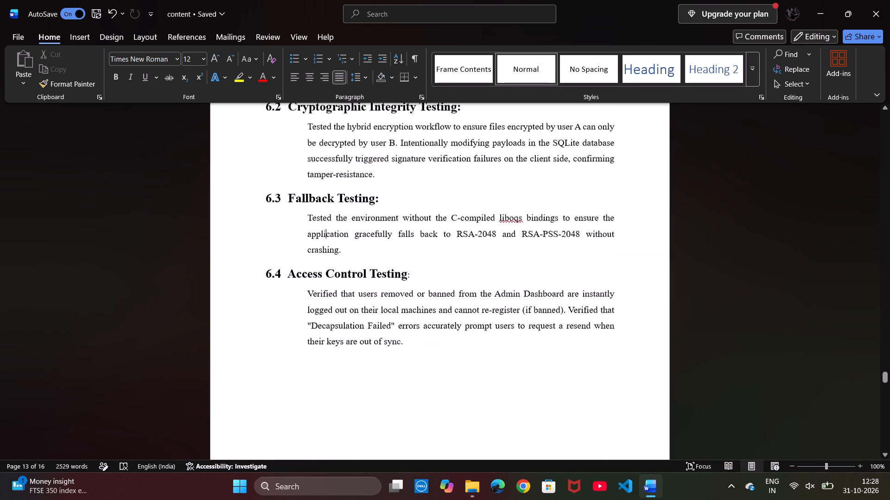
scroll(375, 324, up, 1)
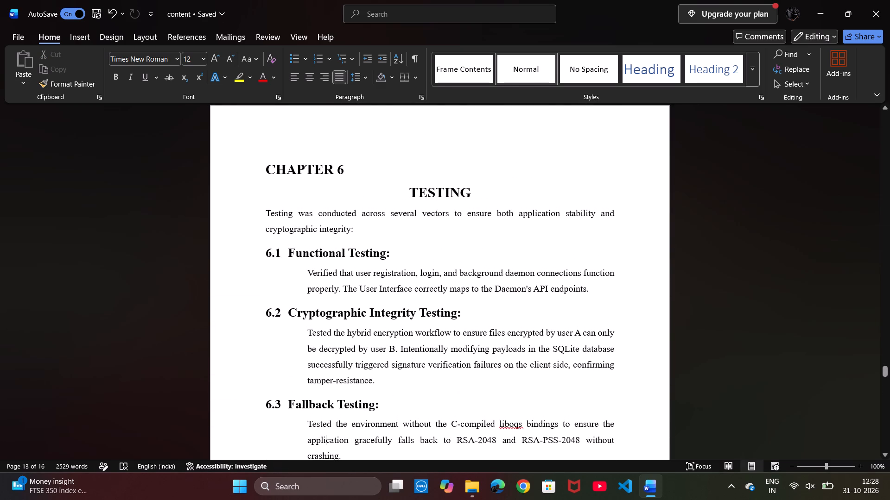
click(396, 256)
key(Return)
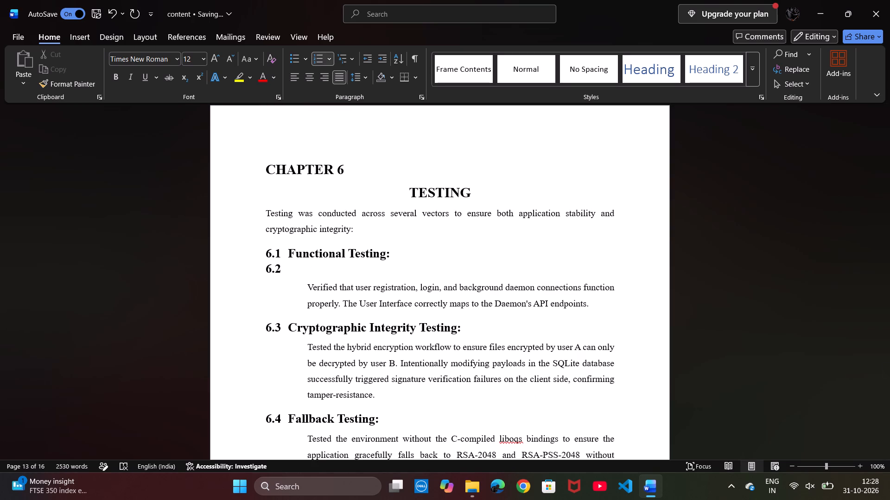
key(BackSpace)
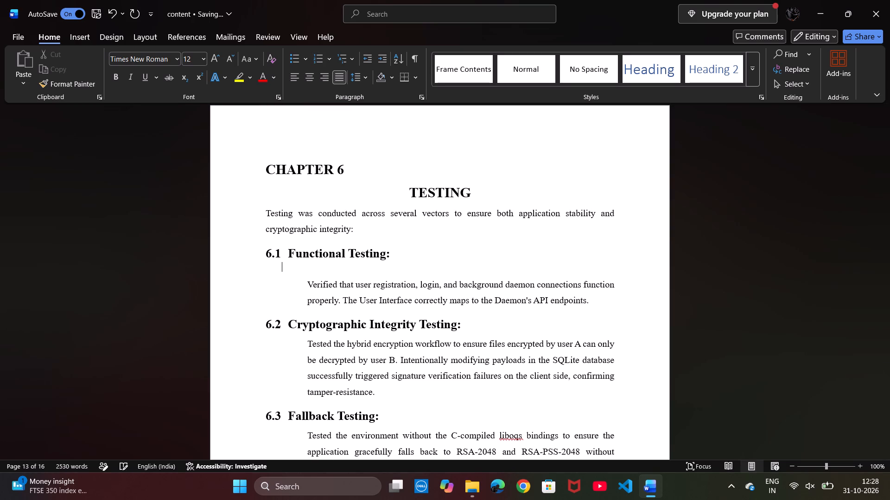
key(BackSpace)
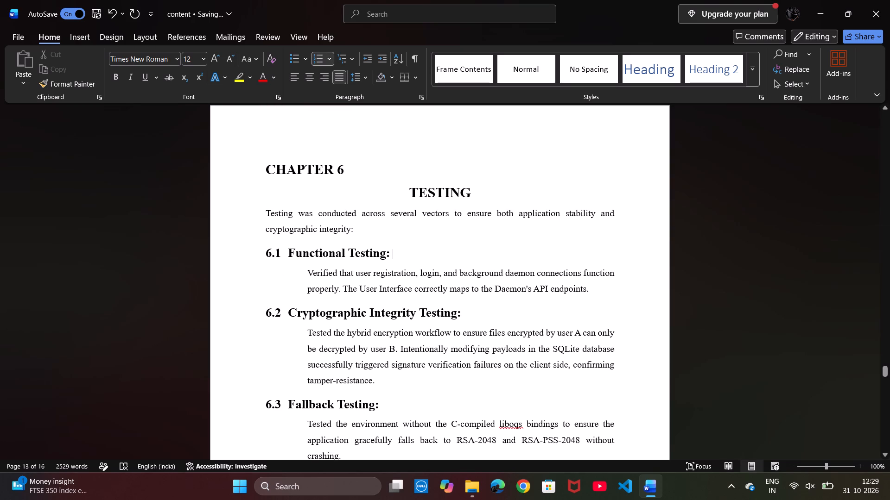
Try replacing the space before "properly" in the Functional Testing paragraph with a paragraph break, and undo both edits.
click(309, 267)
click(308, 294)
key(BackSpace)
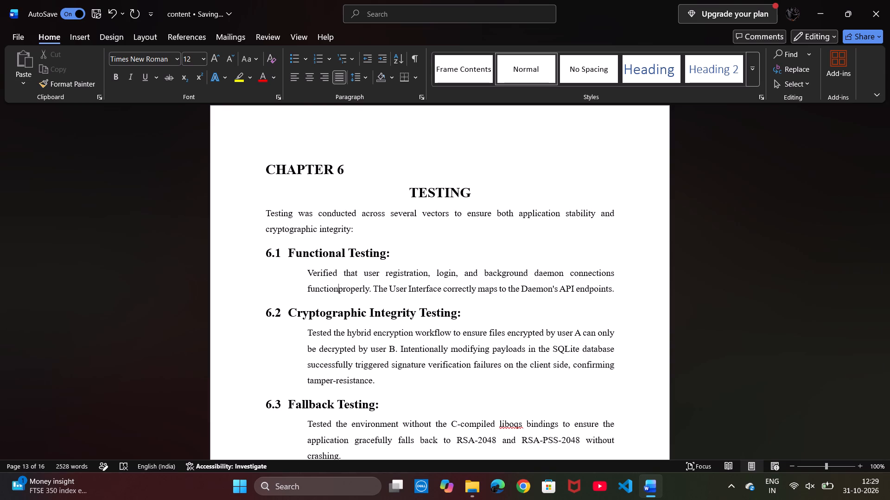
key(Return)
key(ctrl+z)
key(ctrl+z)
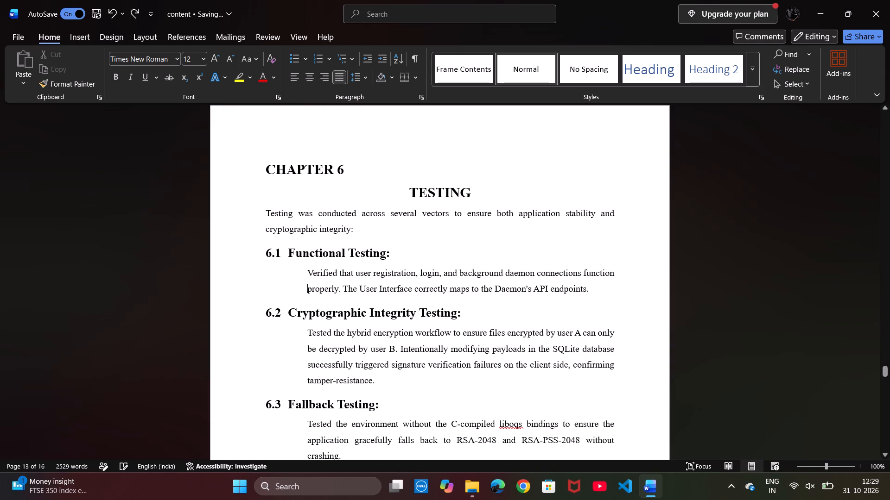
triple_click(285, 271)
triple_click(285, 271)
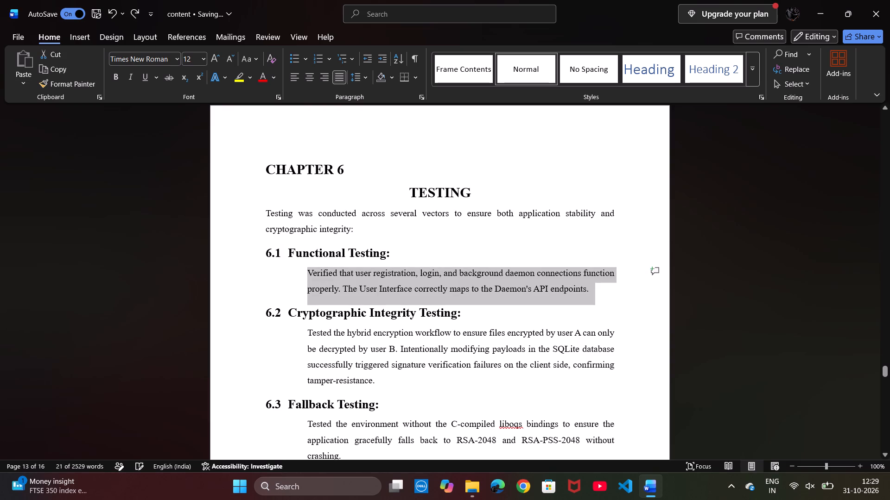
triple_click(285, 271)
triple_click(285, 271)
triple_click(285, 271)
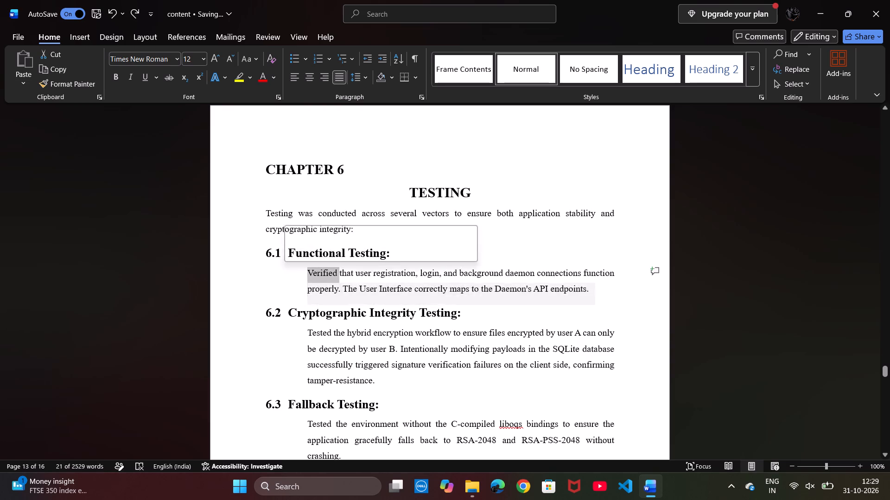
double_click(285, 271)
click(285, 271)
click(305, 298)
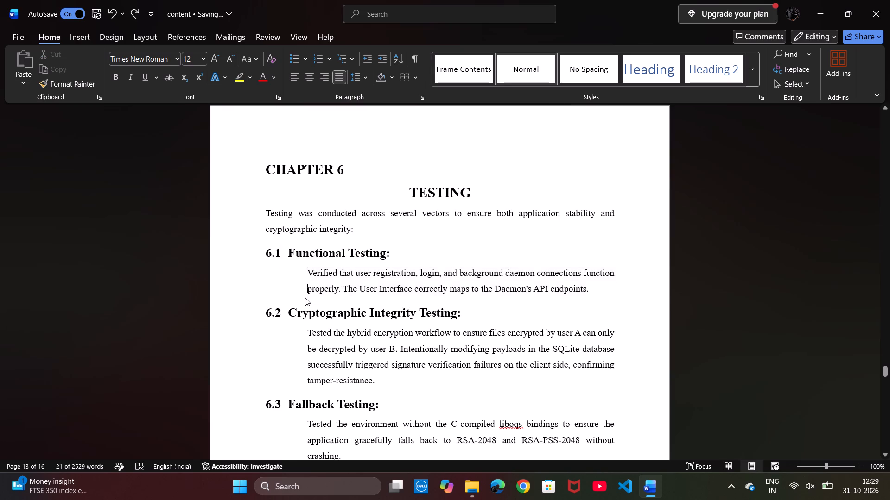
Review the layout of Chapter 6 Testing and the start of Chapter 7, and go back through the report to the Acknowledgement page.
scroll(334, 344, down, 3)
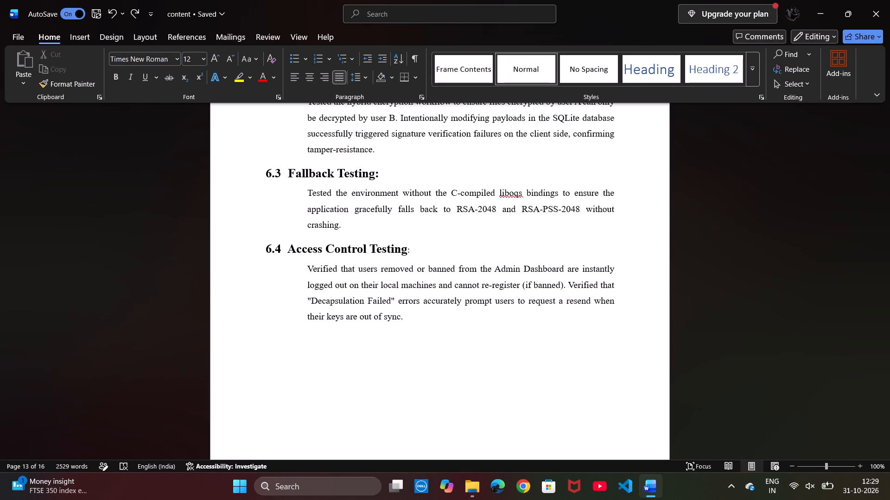
scroll(334, 344, down, 2)
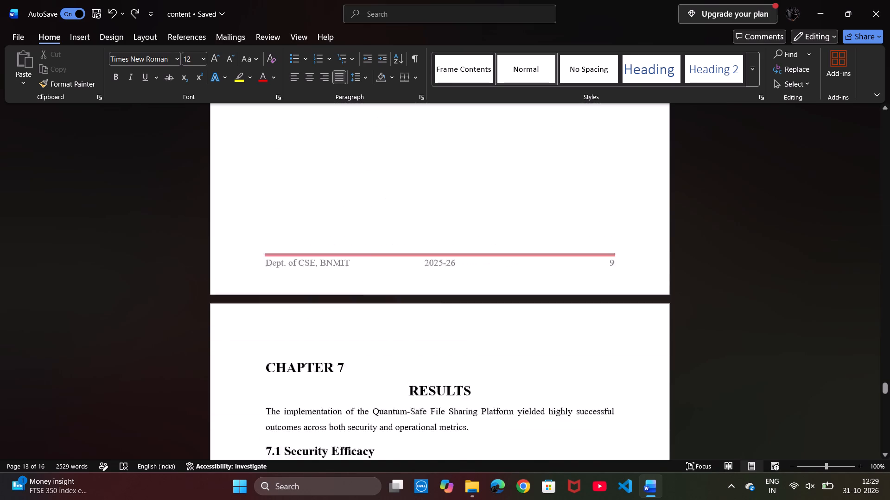
scroll(334, 344, down, 5)
scroll(334, 344, up, 8)
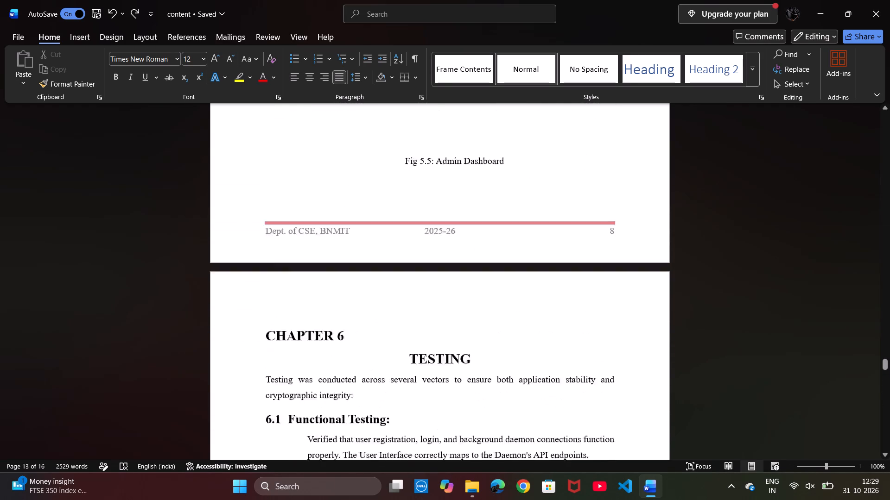
scroll(334, 344, down, 4)
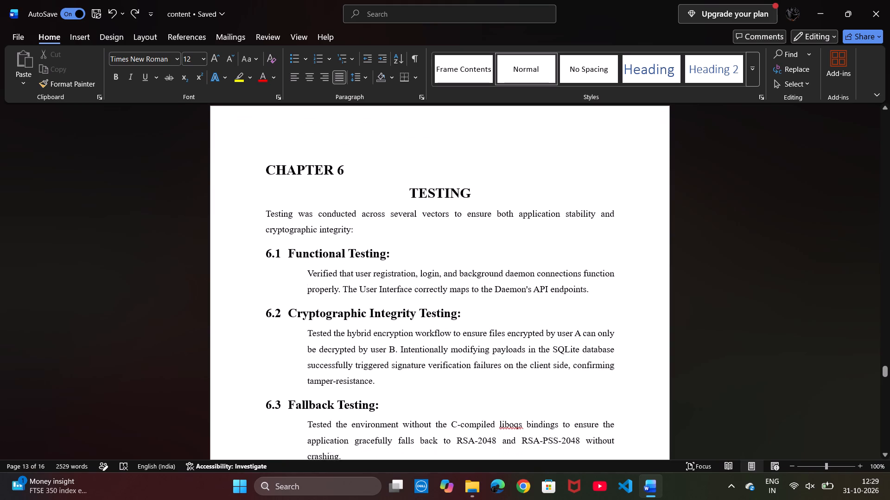
scroll(334, 344, down, 1)
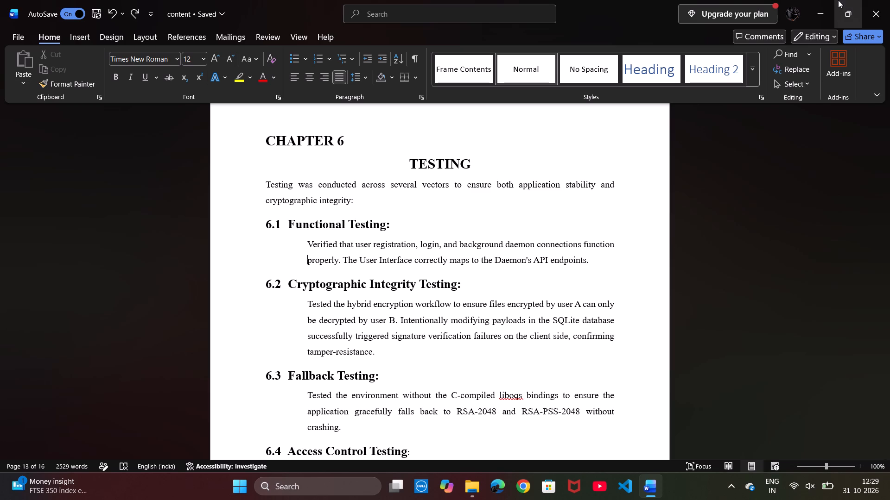
scroll(527, 237, up, 8)
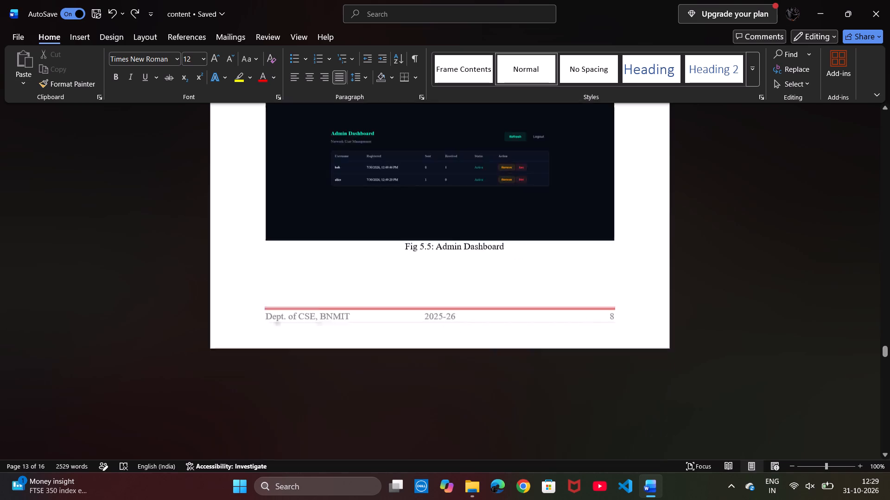
scroll(527, 237, up, 14)
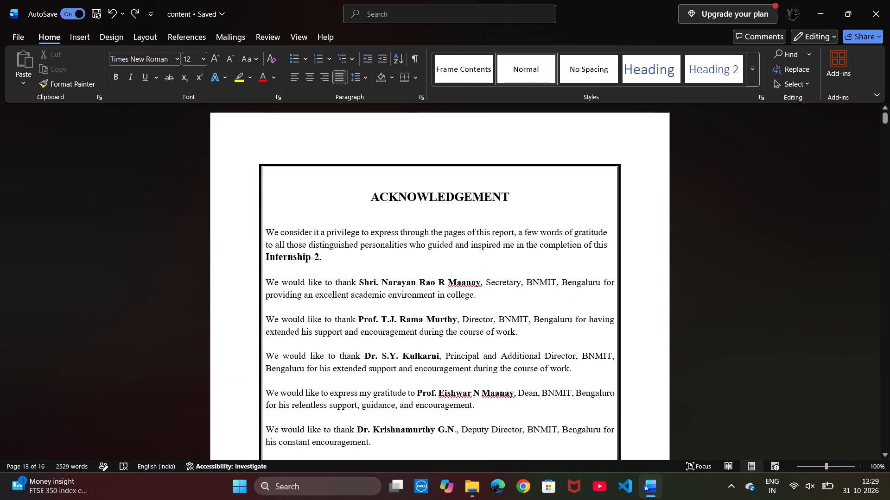
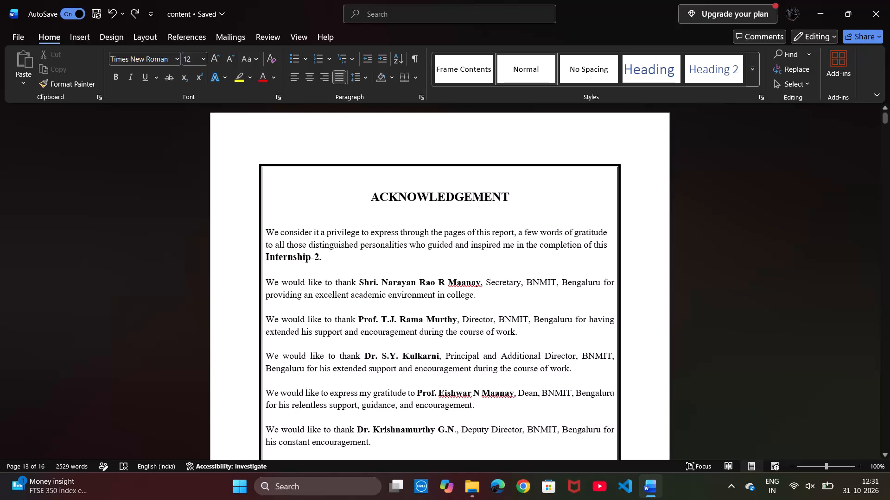
Delete the extra spacing before the first student name in the name row at the end of the Acknowledgement page.
click(485, 263)
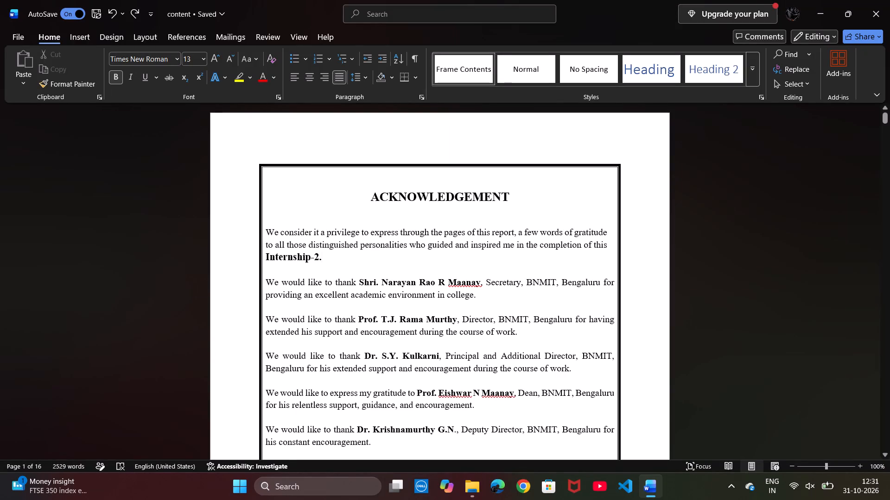
click(453, 273)
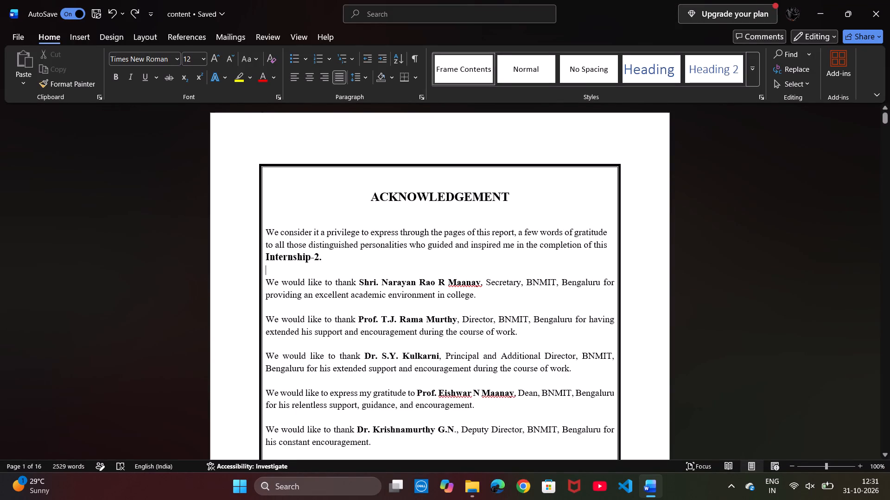
click(450, 295)
click(435, 335)
scroll(435, 335, down, 1)
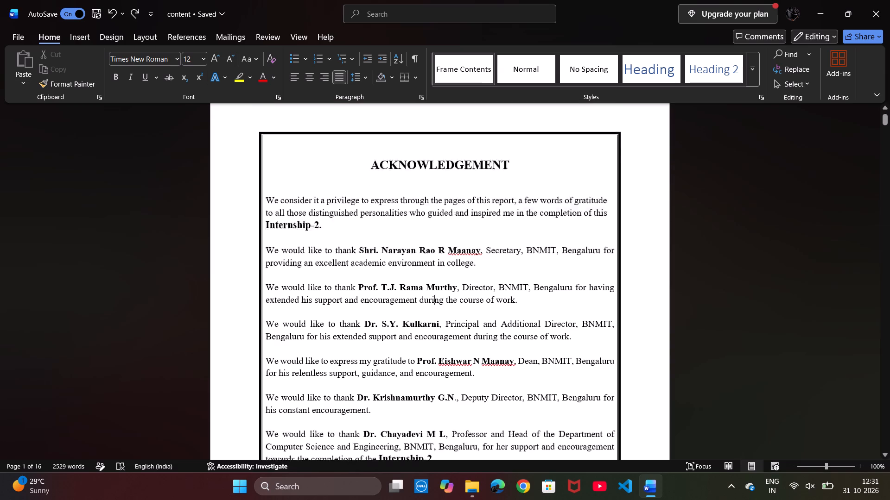
scroll(435, 335, down, 3)
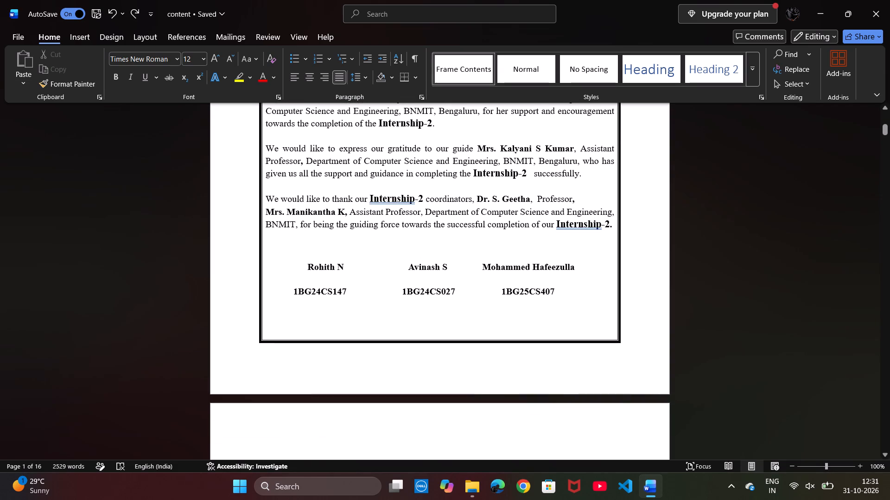
click(306, 269)
key(BackSpace)
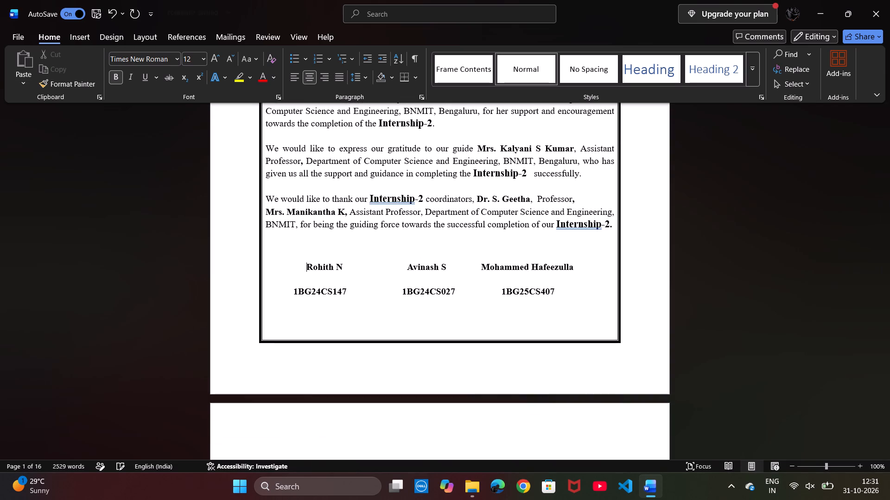
key(BackSpace)
key(Return)
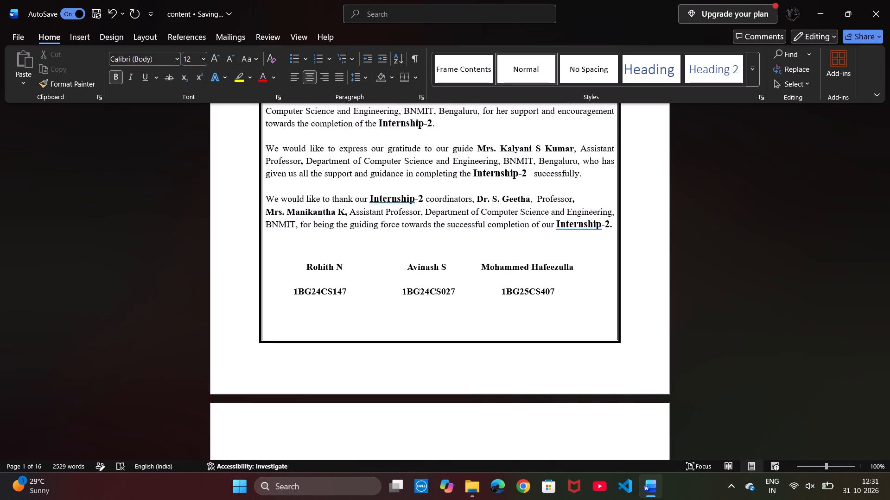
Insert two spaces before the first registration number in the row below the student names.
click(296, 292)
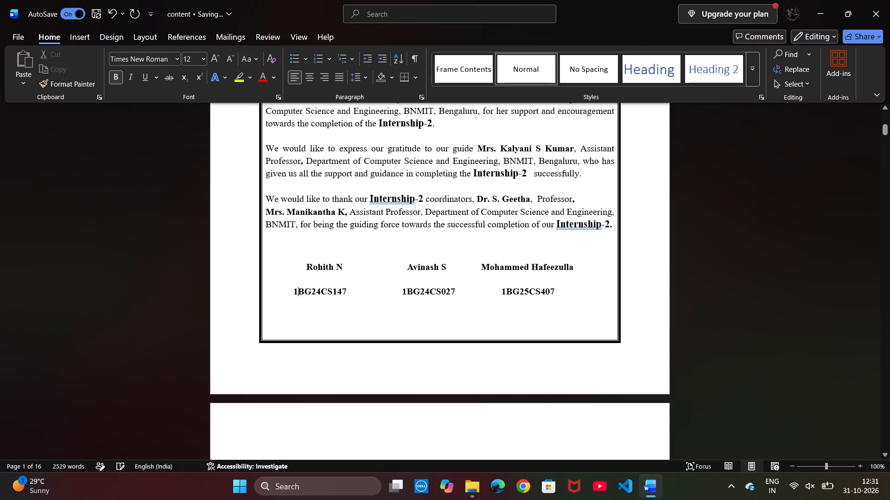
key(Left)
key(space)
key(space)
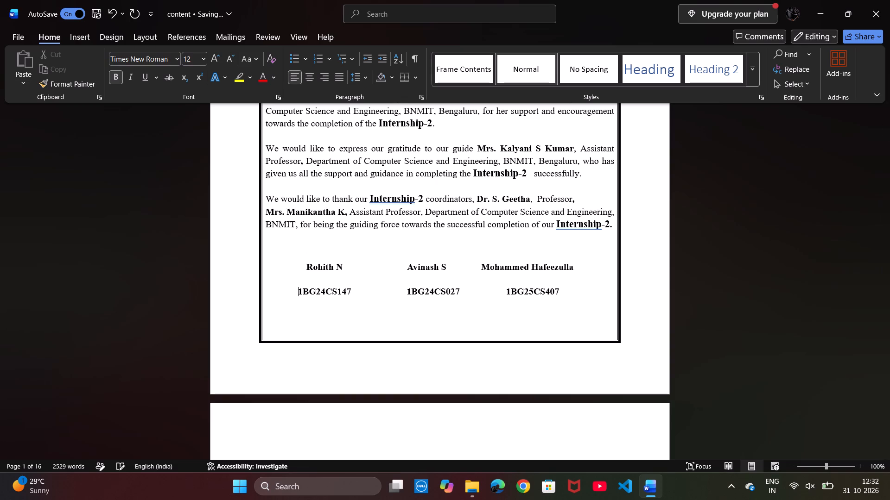
Insert six spaces before the second student name to widen the gap after the first name.
click(407, 267)
key(space)
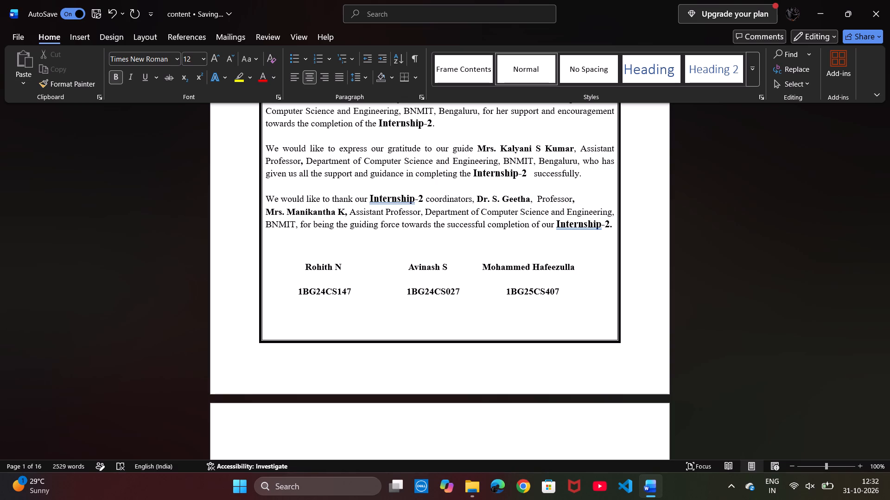
key(space)
key(space)
key(space)
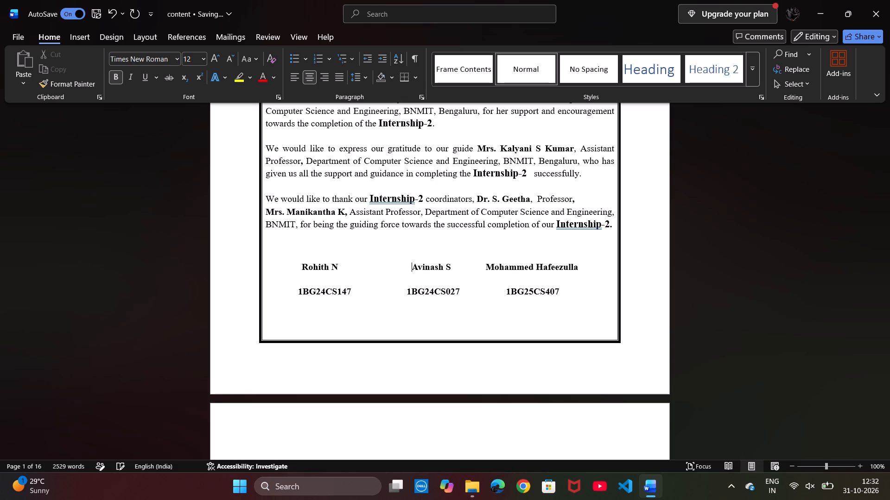
key(space)
key(space)
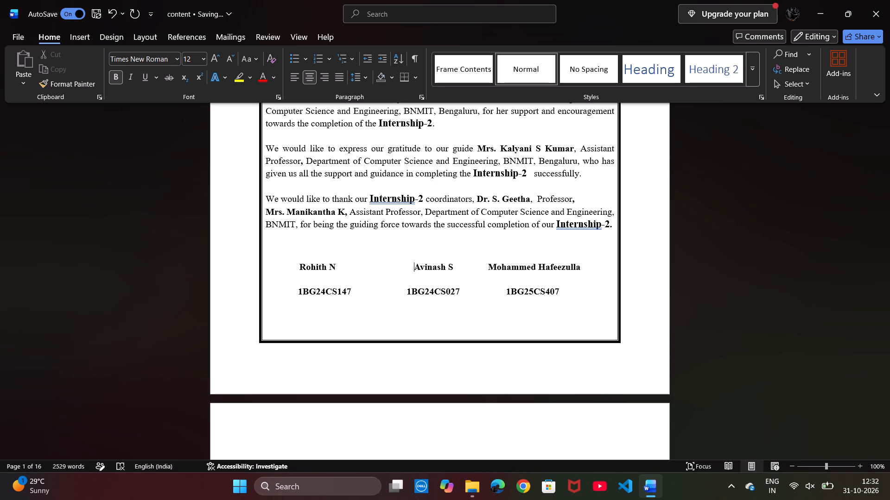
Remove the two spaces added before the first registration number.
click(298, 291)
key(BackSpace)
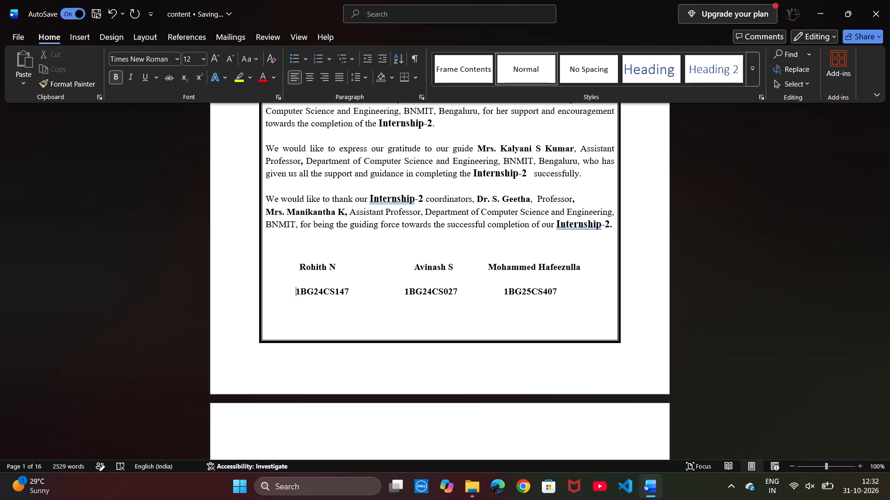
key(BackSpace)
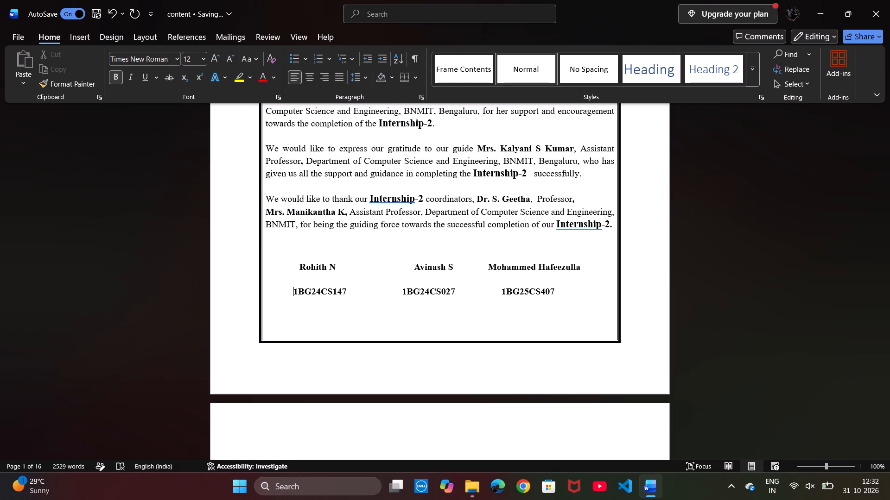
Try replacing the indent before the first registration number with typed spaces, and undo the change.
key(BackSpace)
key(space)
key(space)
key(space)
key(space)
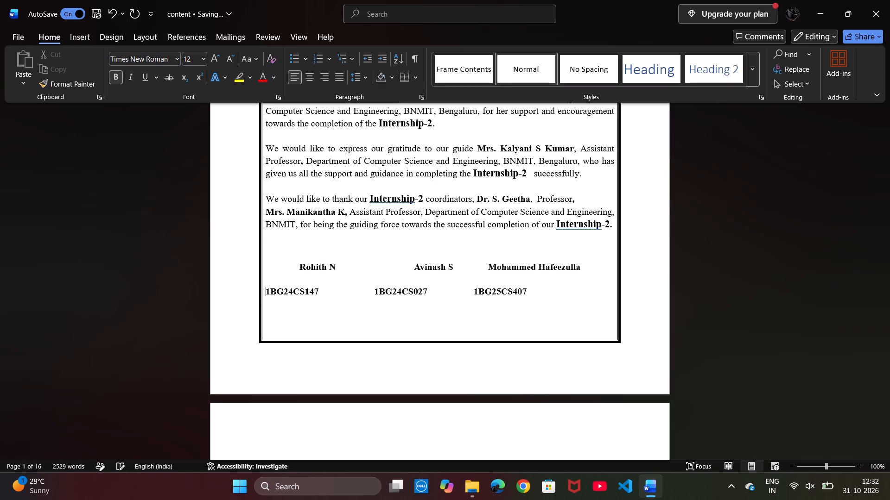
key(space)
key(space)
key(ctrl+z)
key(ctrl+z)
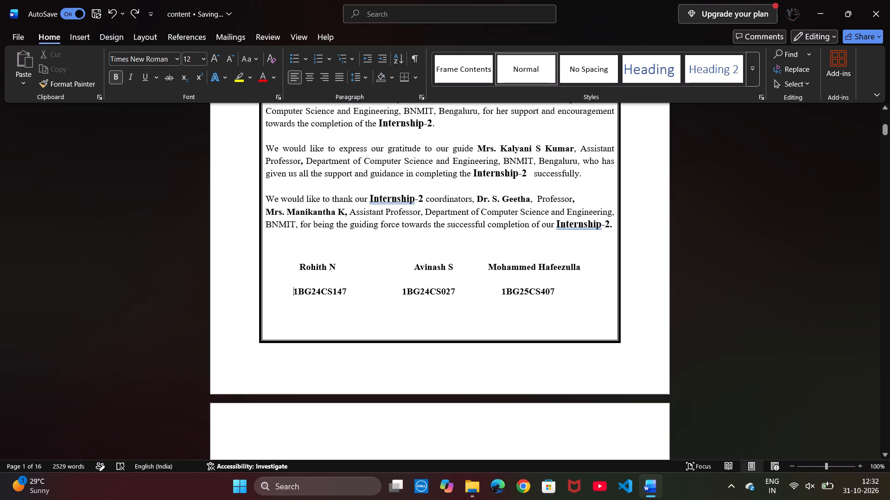
Insert three spaces before the second registration number to move it under the second student name.
click(302, 265)
click(401, 290)
key(space)
key(space)
key(space)
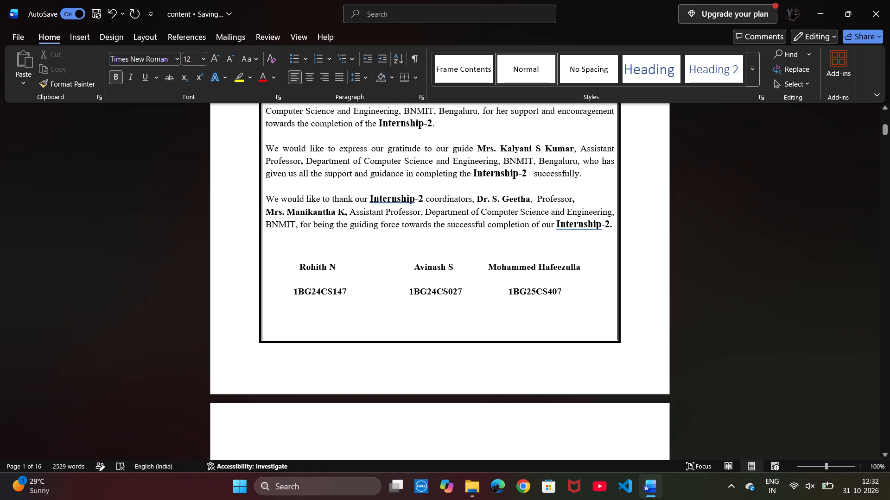
Delete spaces from the blank line between the two rows and two spaces between the first and second registration numbers.
click(385, 284)
key(BackSpace)
key(BackSpace)
key(BackSpace)
key(BackSpace)
key(Down)
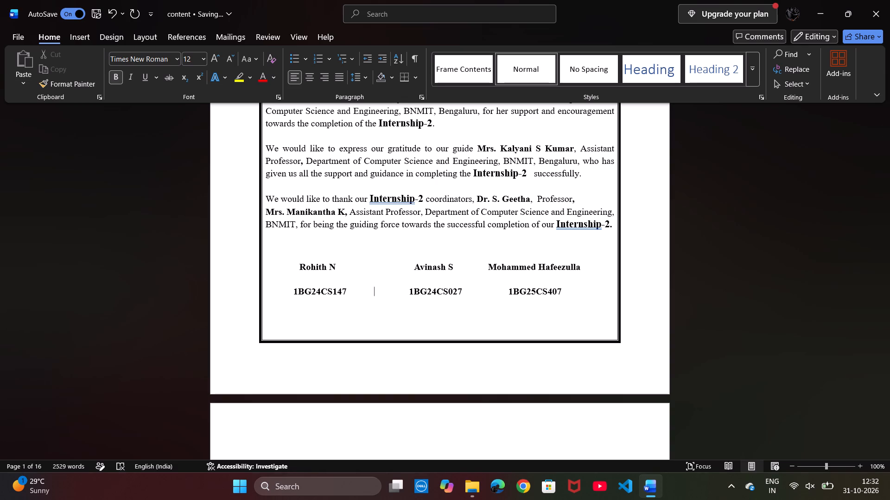
key(BackSpace)
key(BackSpace)
Delete three spaces between the first and second student names to align them with the registration numbers below.
key(Up)
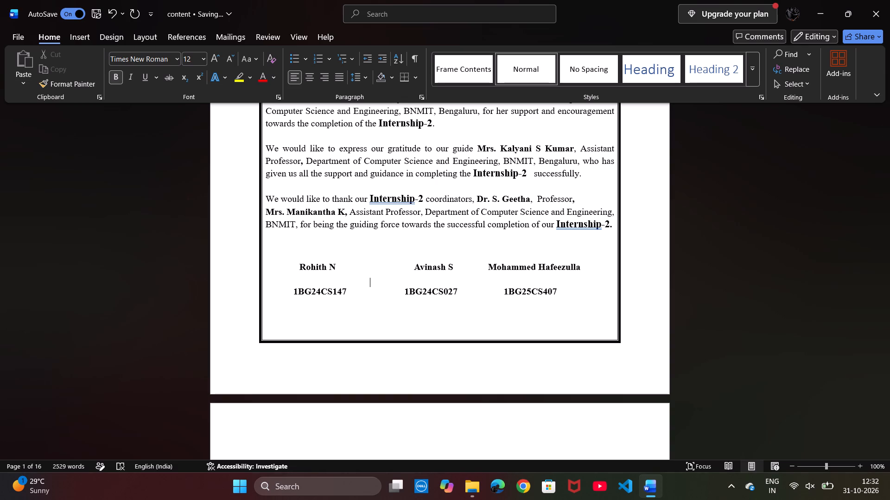
key(Up)
key(Right)
key(Right)
key(Right)
key(BackSpace)
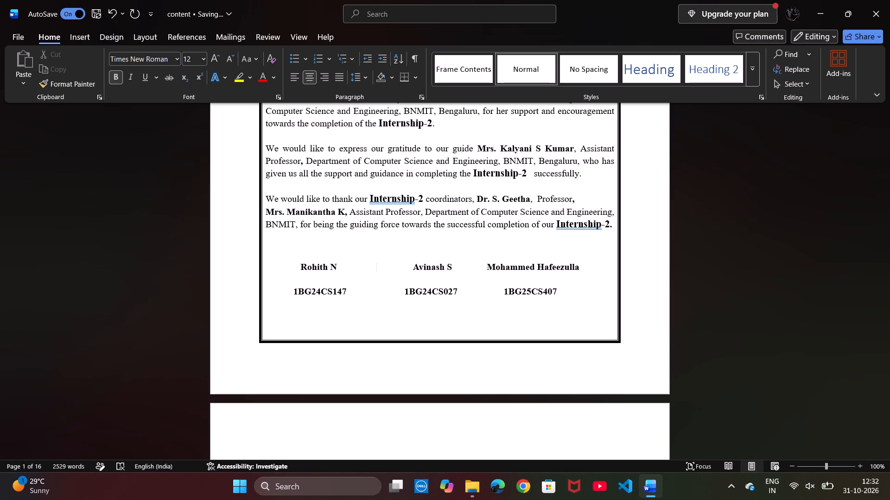
key(BackSpace)
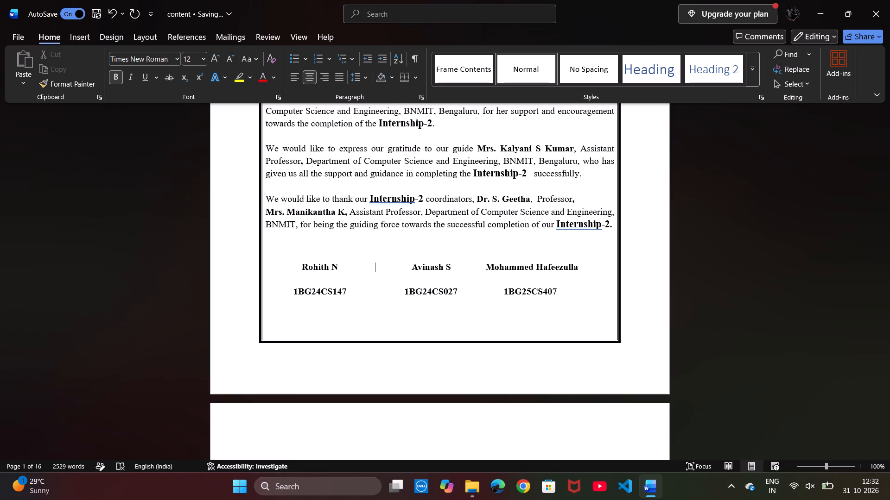
key(BackSpace)
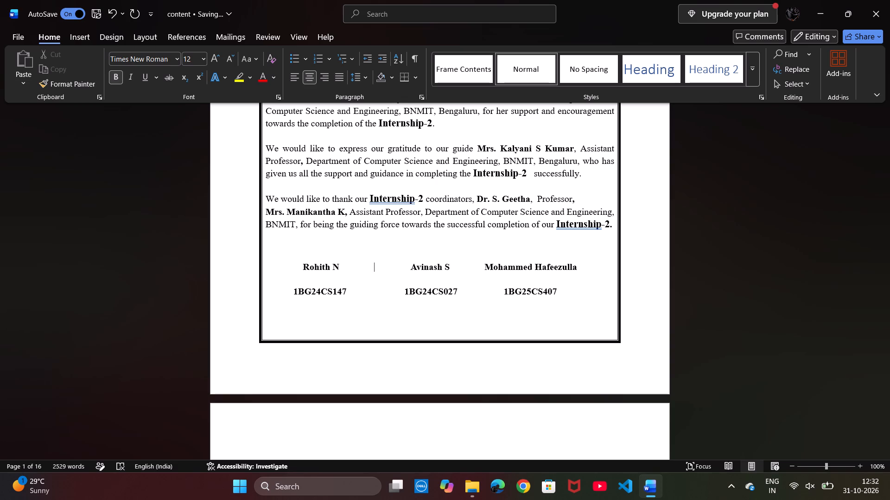
Save the report document.
key(ctrl+s)
key(ctrl+s)
key(ctrl+s)
Review the layout of the Abstract page and continue to the Table of Contents page.
scroll(465, 341, down, 4)
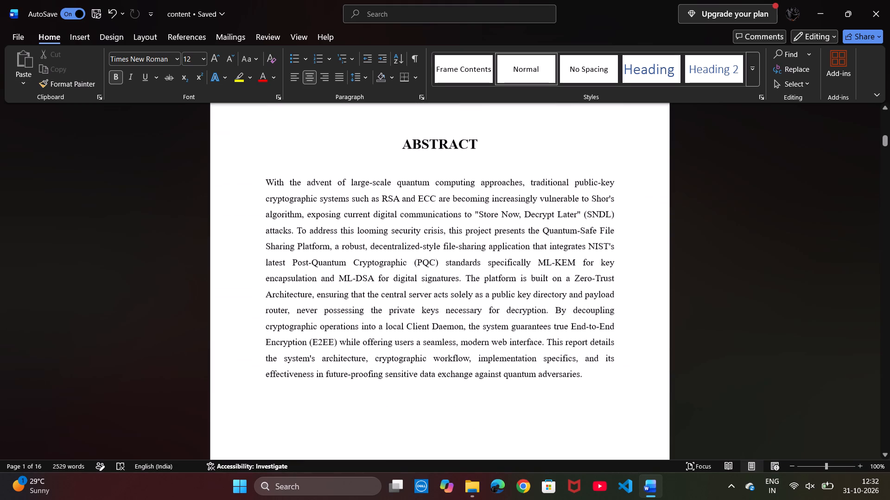
scroll(465, 341, down, 1)
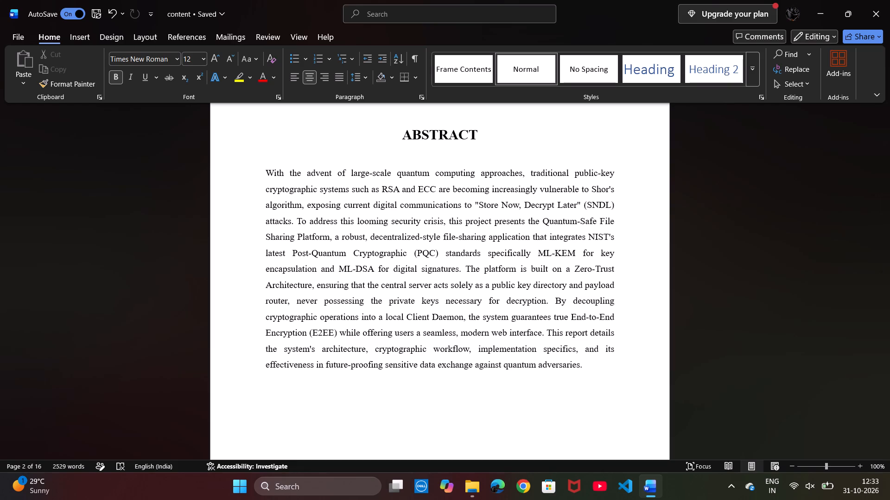
click(474, 345)
scroll(474, 345, down, 2)
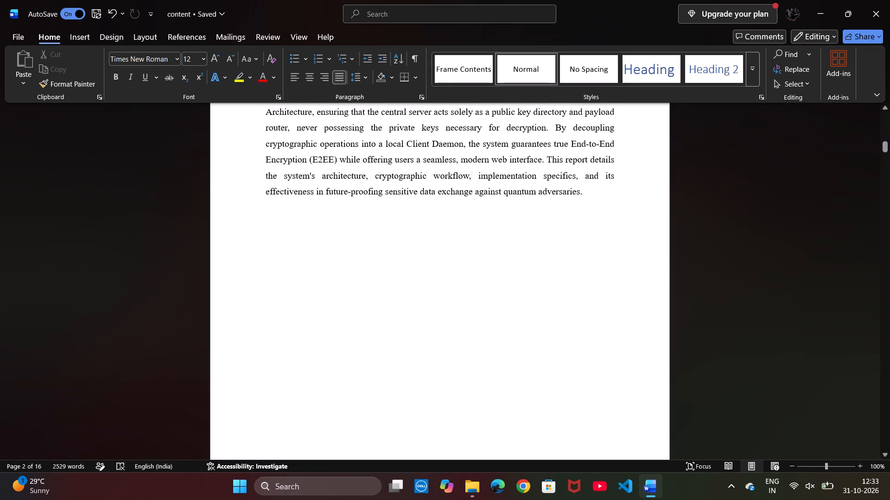
scroll(474, 345, down, 4)
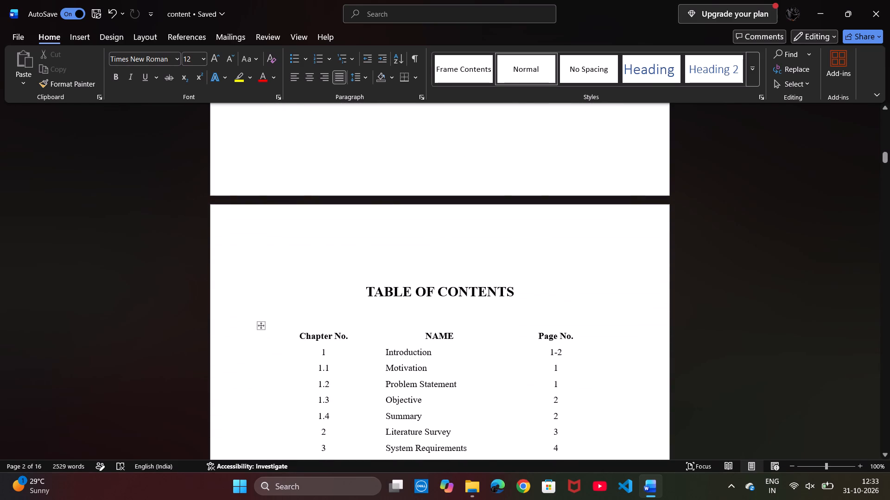
Delete the blank line above the TABLE OF CONTENTS heading.
double_click(375, 278)
double_click(375, 278)
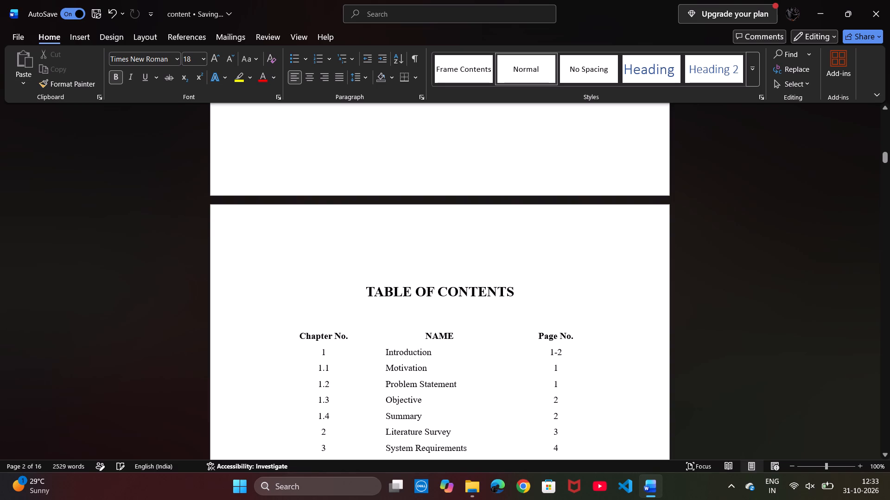
triple_click(376, 267)
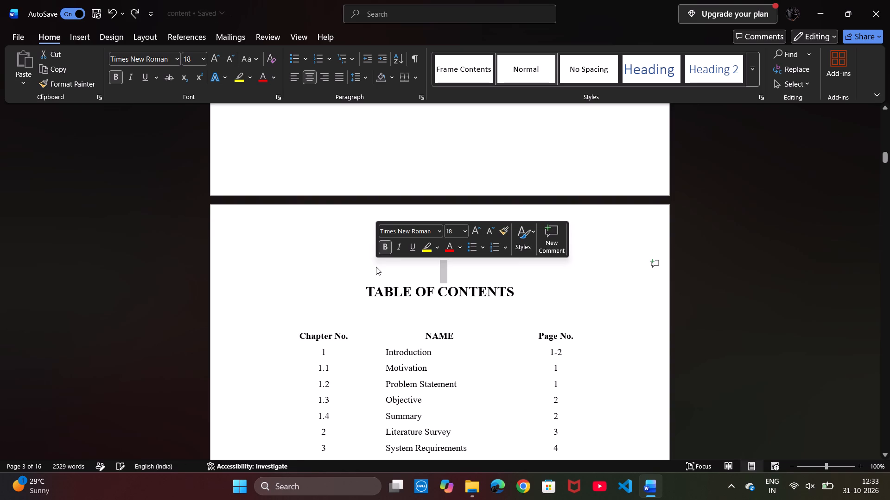
key(BackSpace)
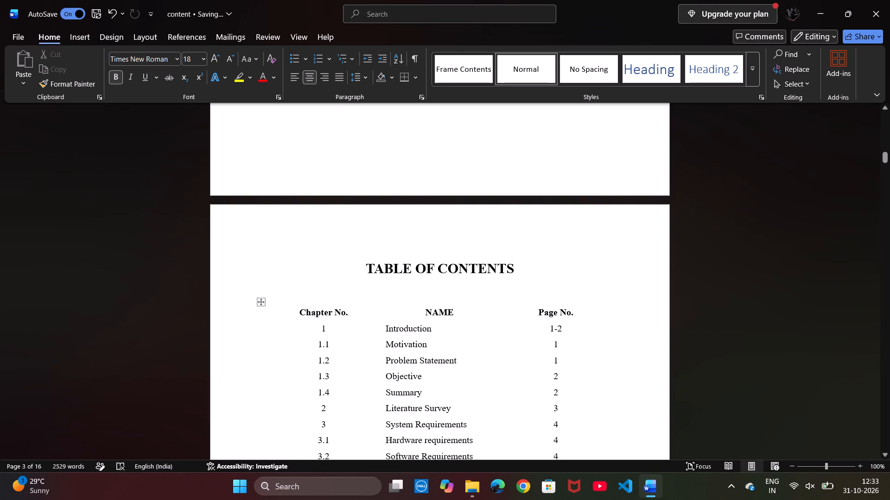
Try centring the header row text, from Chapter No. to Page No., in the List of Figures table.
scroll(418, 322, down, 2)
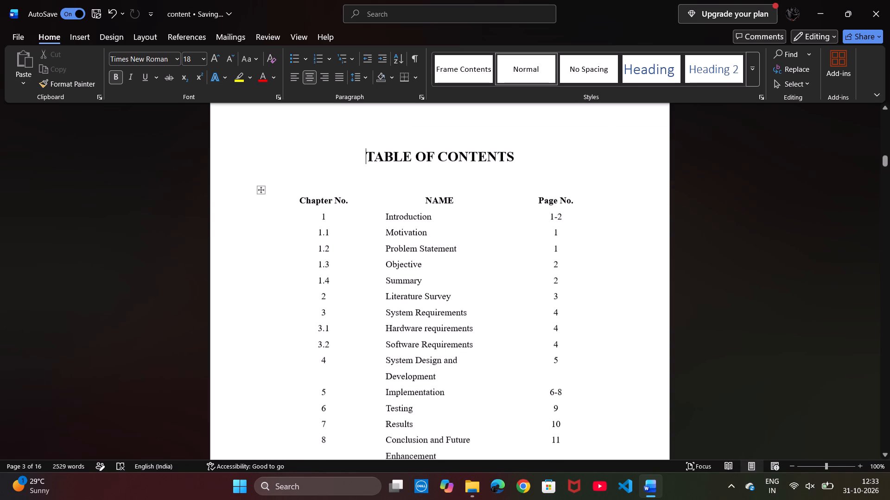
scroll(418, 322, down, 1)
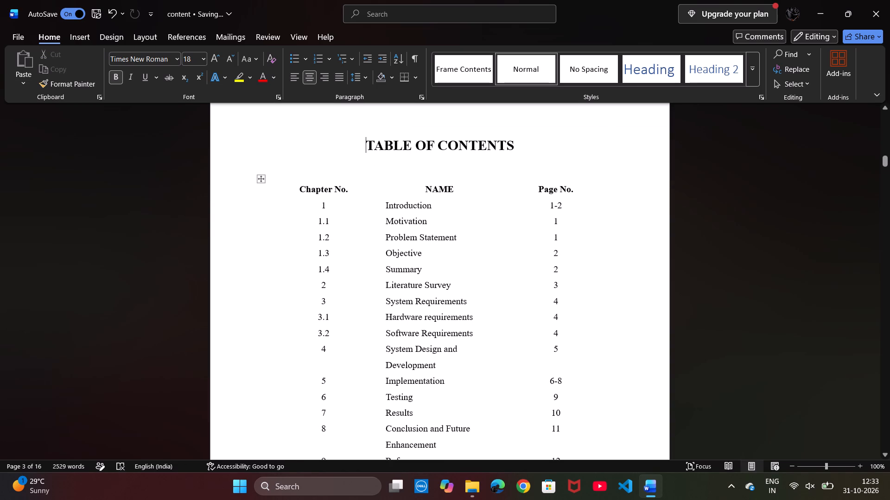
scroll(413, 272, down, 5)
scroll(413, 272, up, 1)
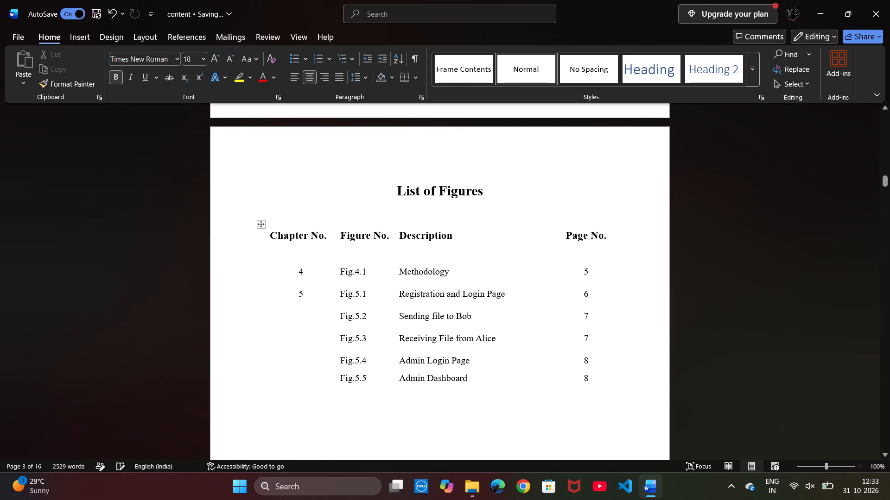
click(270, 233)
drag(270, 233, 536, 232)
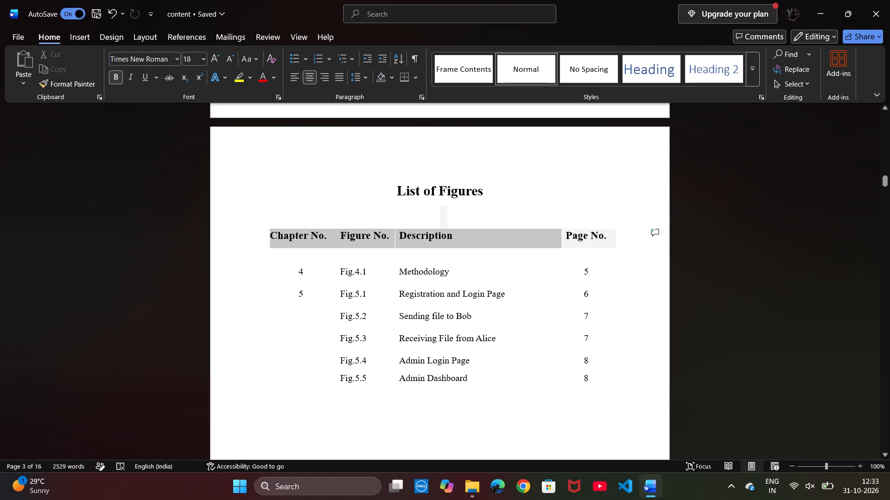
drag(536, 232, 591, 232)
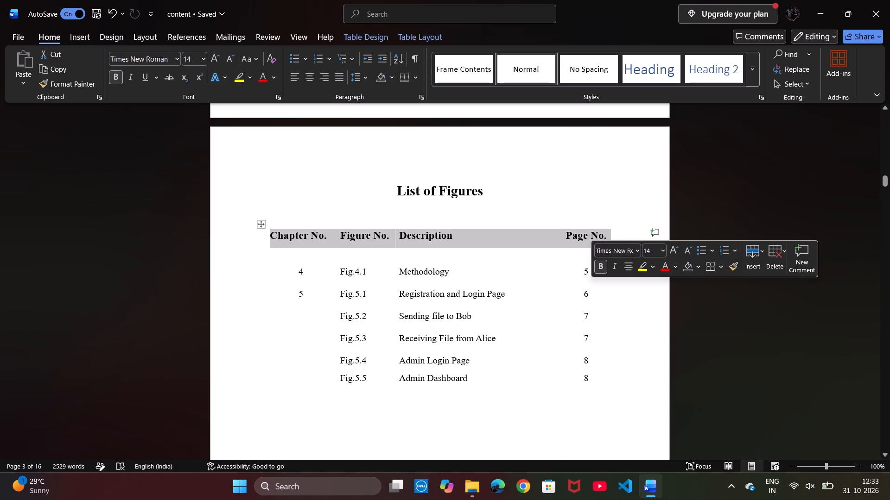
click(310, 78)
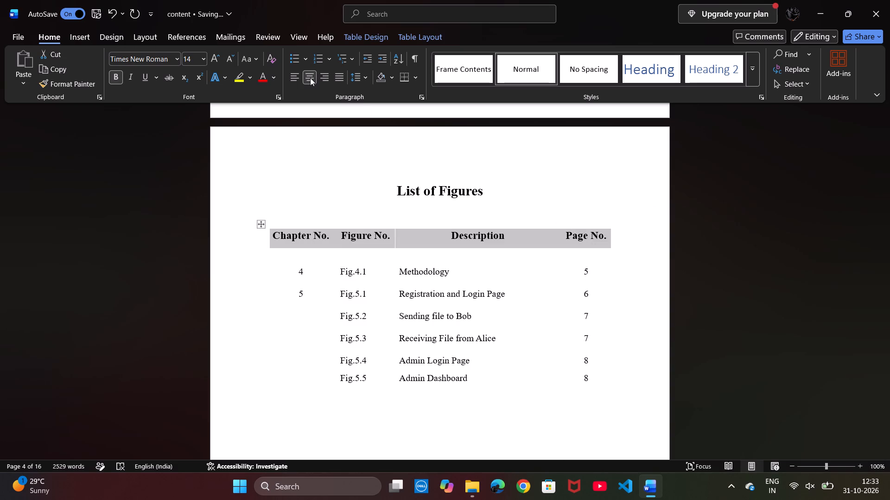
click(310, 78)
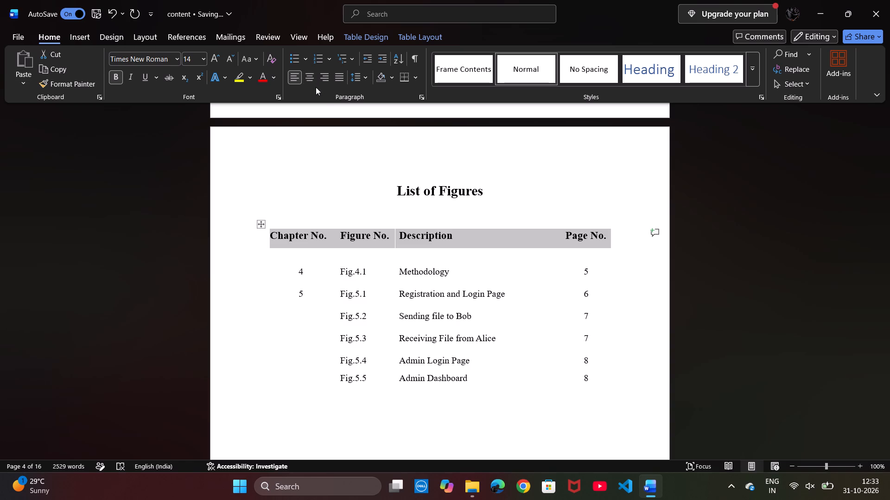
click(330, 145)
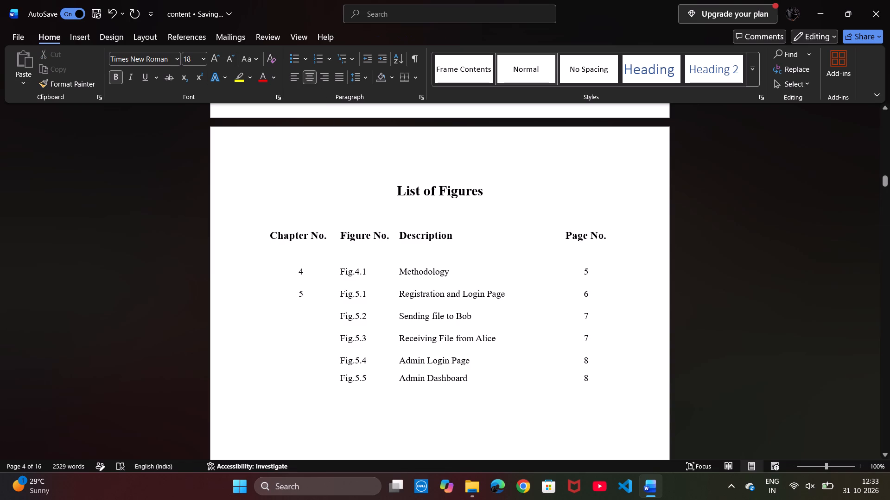